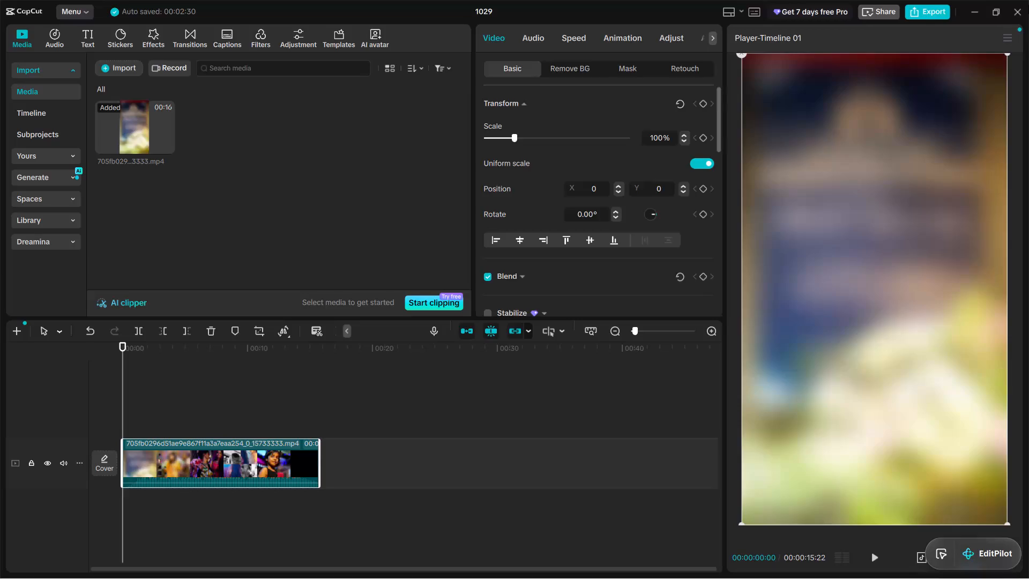
# Close project 1029 and open project 1028 from the project list.
pyautogui.click(1017, 7)
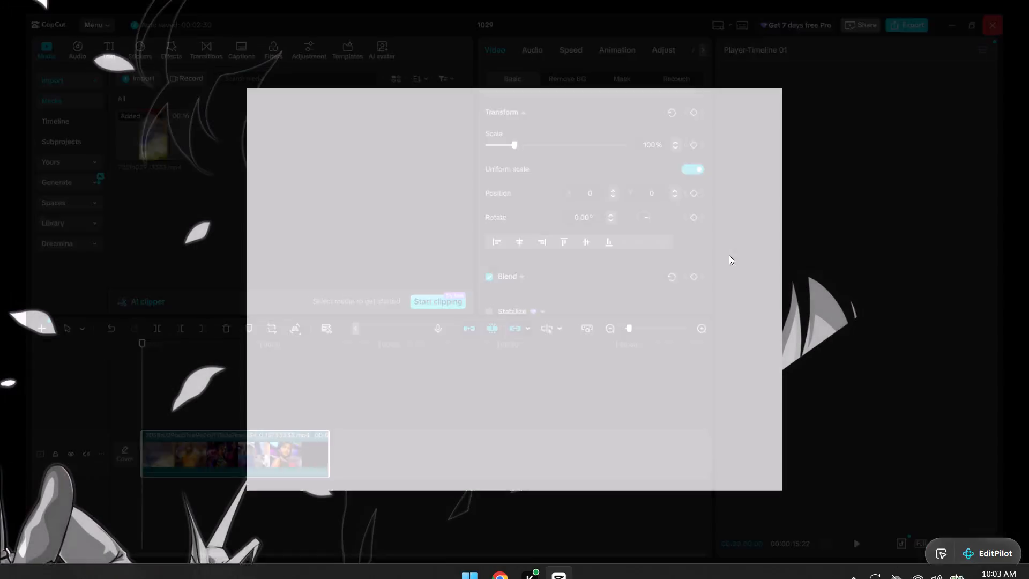
pyautogui.scroll(-3, 489, 395)
pyautogui.scroll(-2, 401, 485)
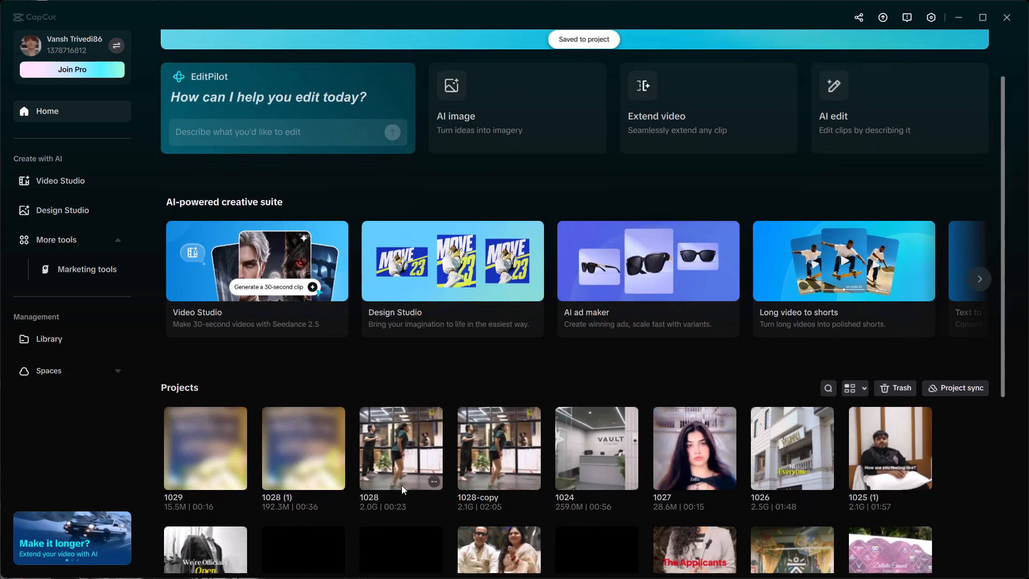
pyautogui.scroll(-1, 401, 485)
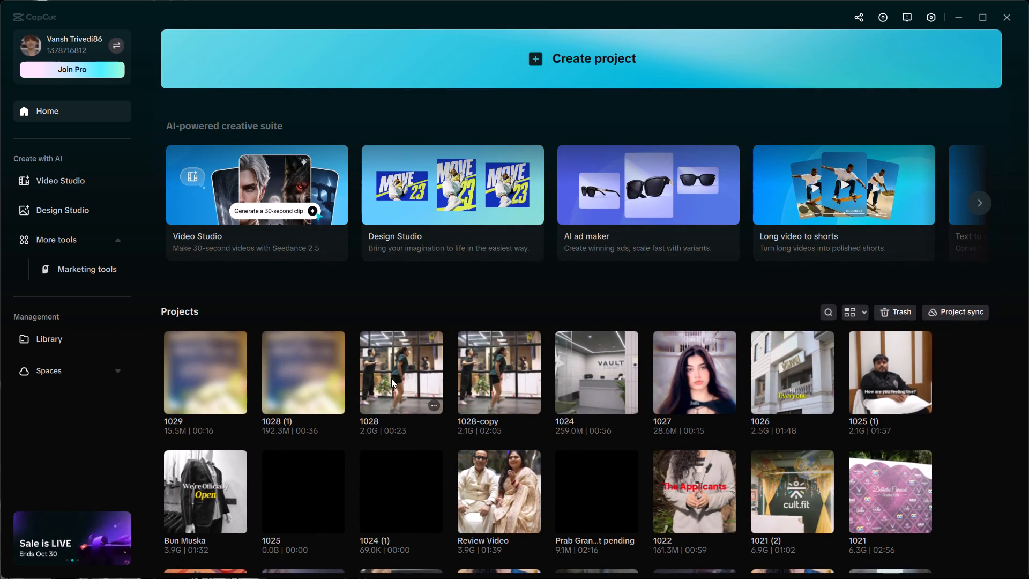
pyautogui.click(391, 378)
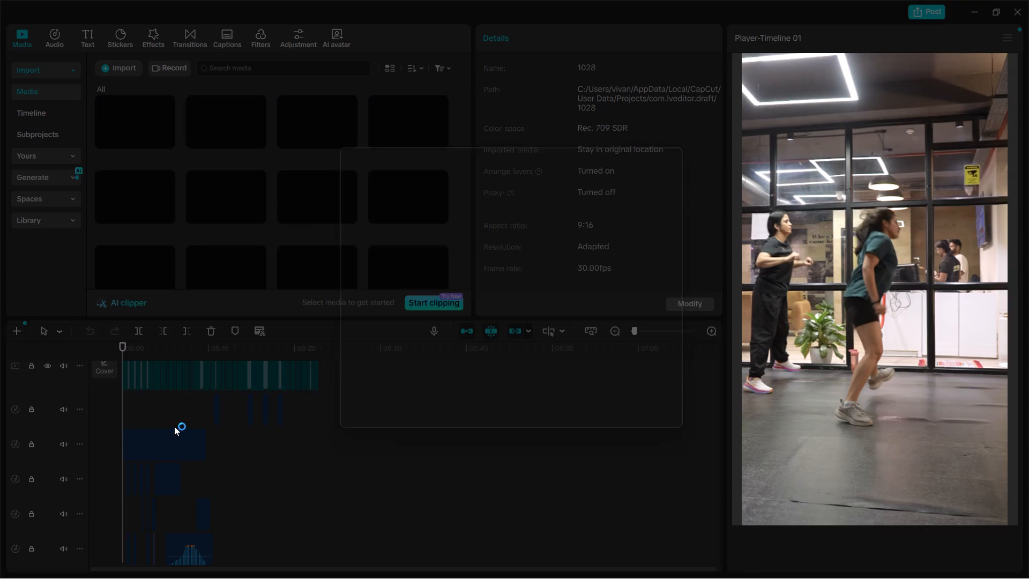
pyautogui.click(660, 425)
# Play project 1028 from the start and examine its existing video clips and sound-effect tracks.
pyautogui.press('space')
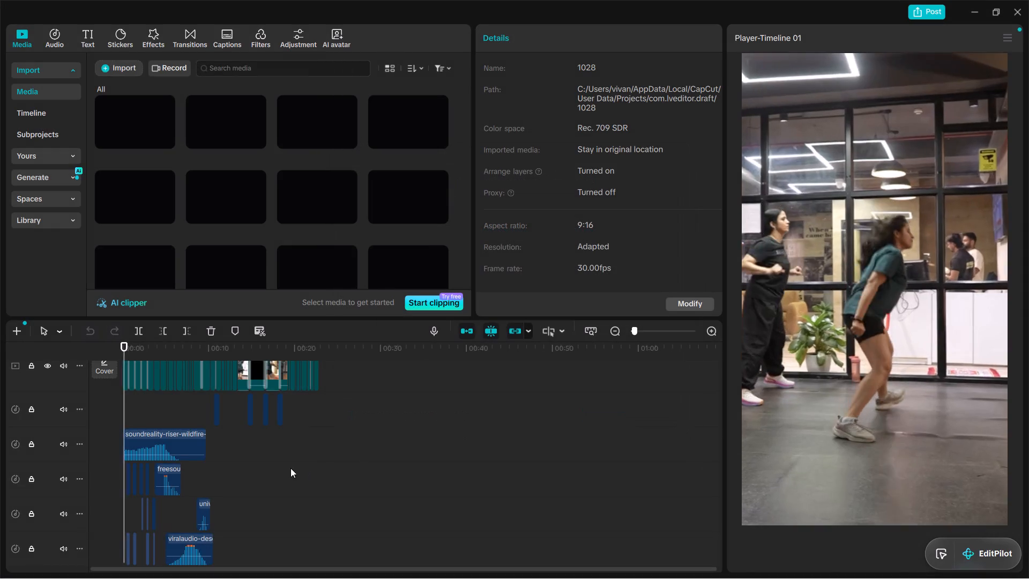
pyautogui.scroll(-12, 289, 468)
pyautogui.scroll(16, 279, 465)
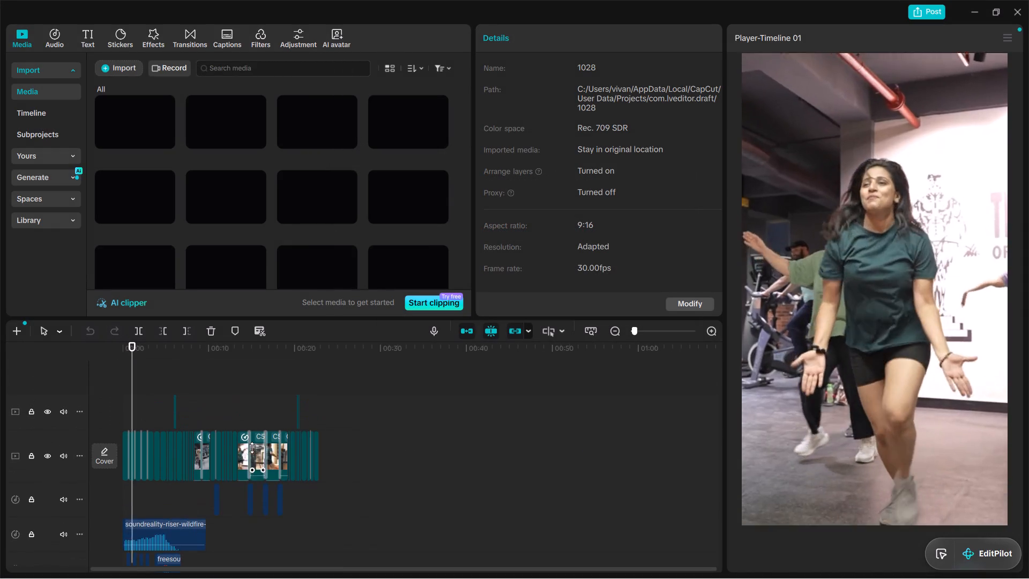
pyautogui.scroll(4, 225, 446)
pyautogui.scroll(-5, 224, 446)
pyautogui.scroll(5, 215, 440)
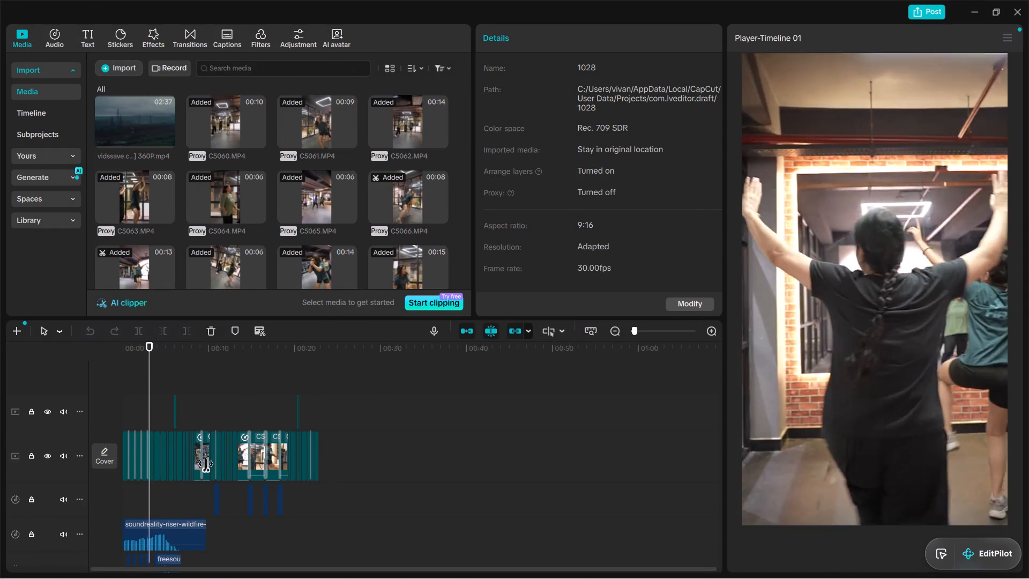
pyautogui.keyDown('ctrl'); pyautogui.scroll(15, 203, 461); pyautogui.keyUp('ctrl')
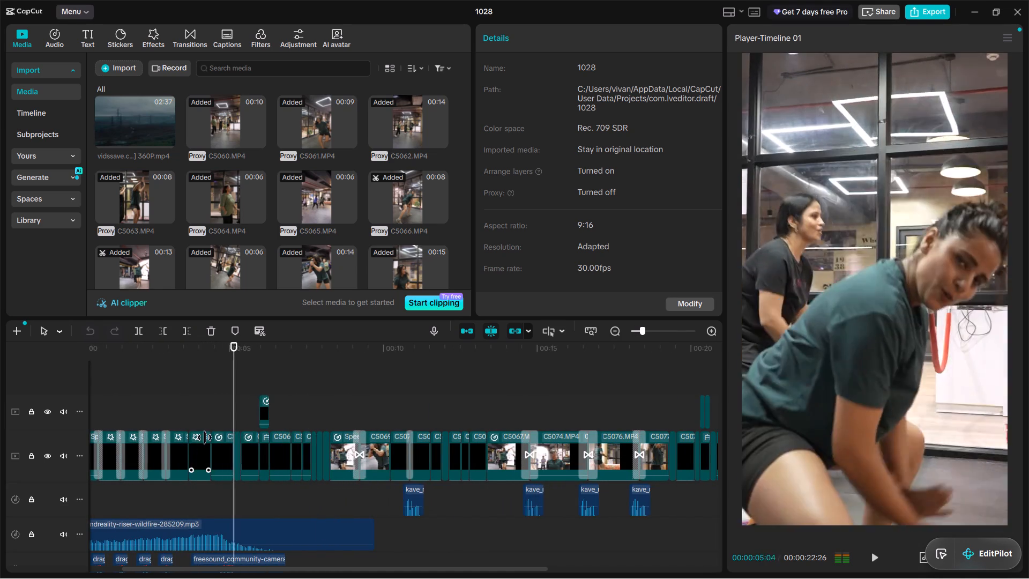
pyautogui.keyDown('alt'); pyautogui.scroll(2, 205, 437); pyautogui.keyUp('alt')
pyautogui.keyDown('alt'); pyautogui.scroll(-3, 205, 437); pyautogui.keyUp('alt')
pyautogui.keyDown('alt'); pyautogui.scroll(3, 205, 437); pyautogui.keyUp('alt')
pyautogui.scroll(-3, 350, 459)
pyautogui.scroll(1, 347, 459)
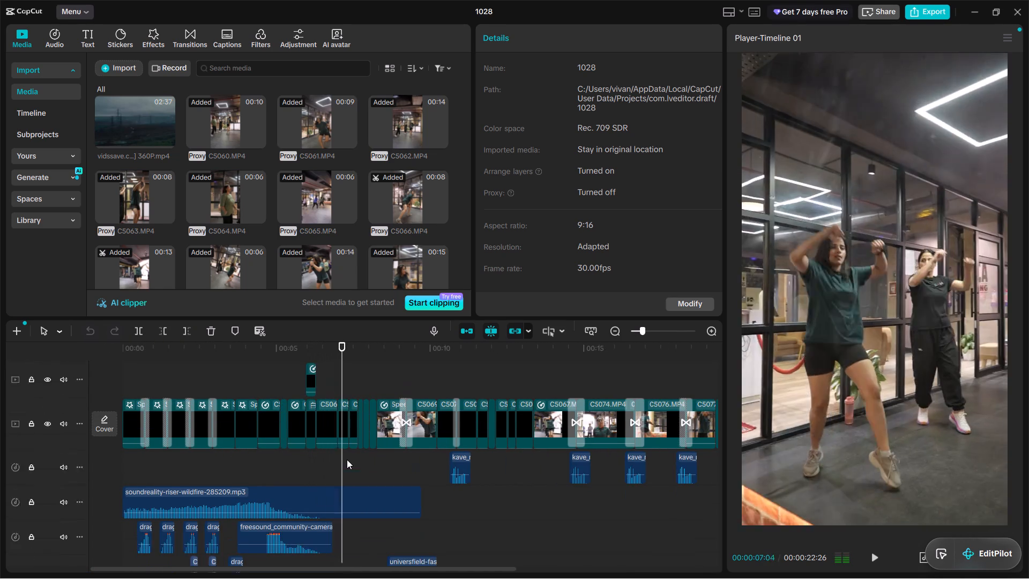
pyautogui.scroll(1, 347, 459)
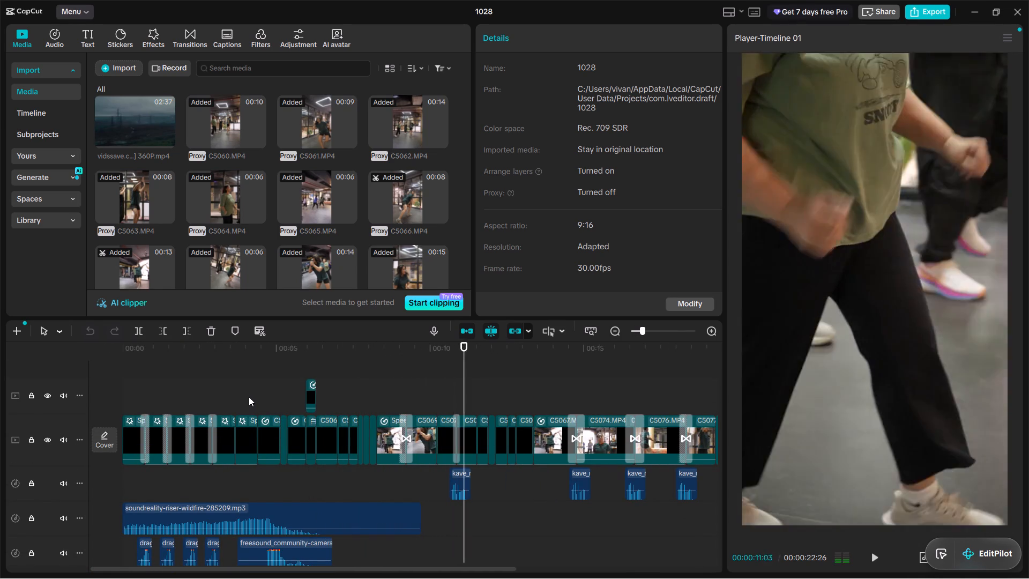
# Import the "vidssave.com Let's Nacho" video from Downloads > Video and place it above the other clips at the timeline start.
pyautogui.click(249, 397)
pyautogui.moveTo(249, 397); pyautogui.dragTo(0, 400)
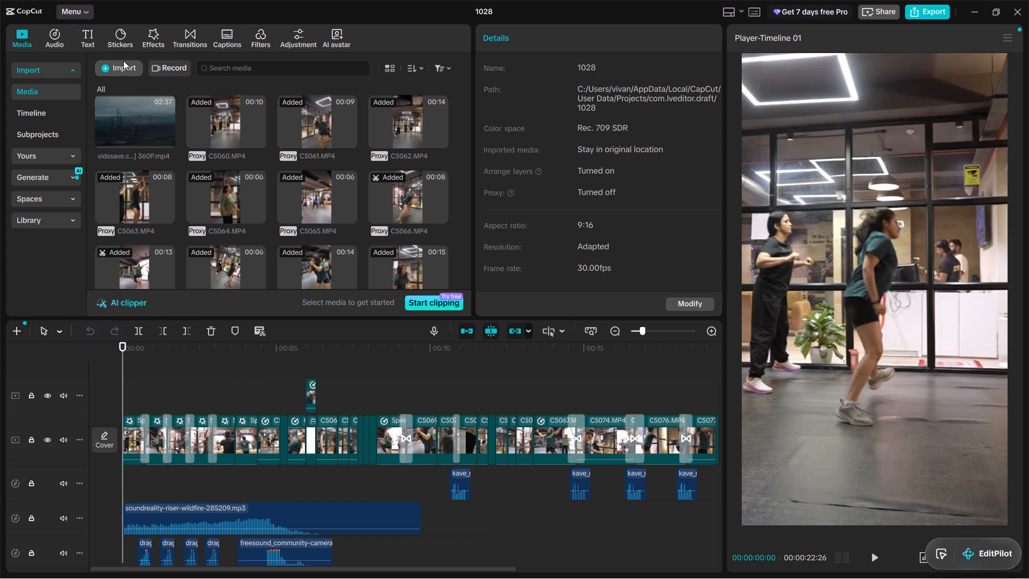
pyautogui.click(122, 71)
pyautogui.click(141, 98)
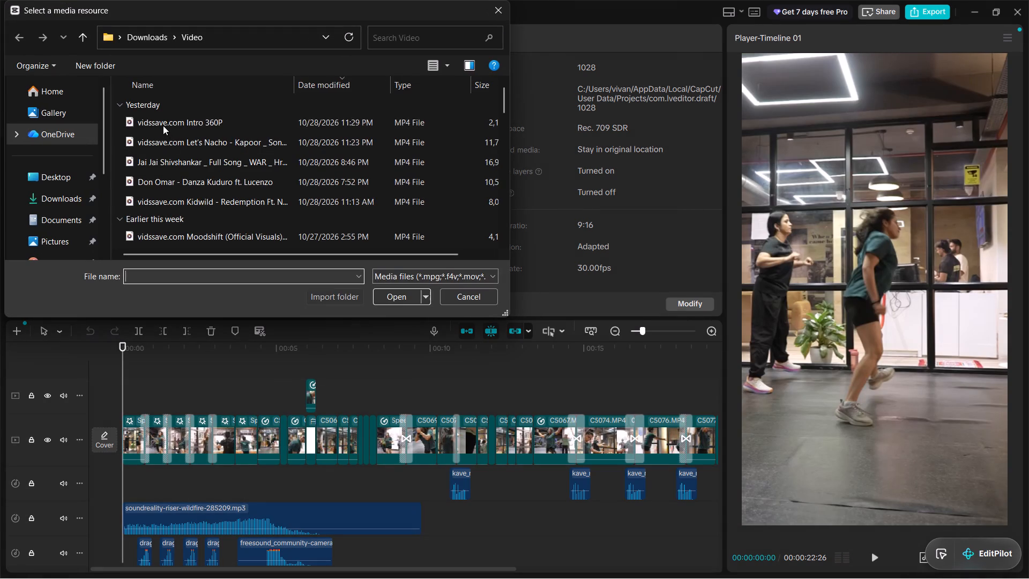
pyautogui.click(212, 145)
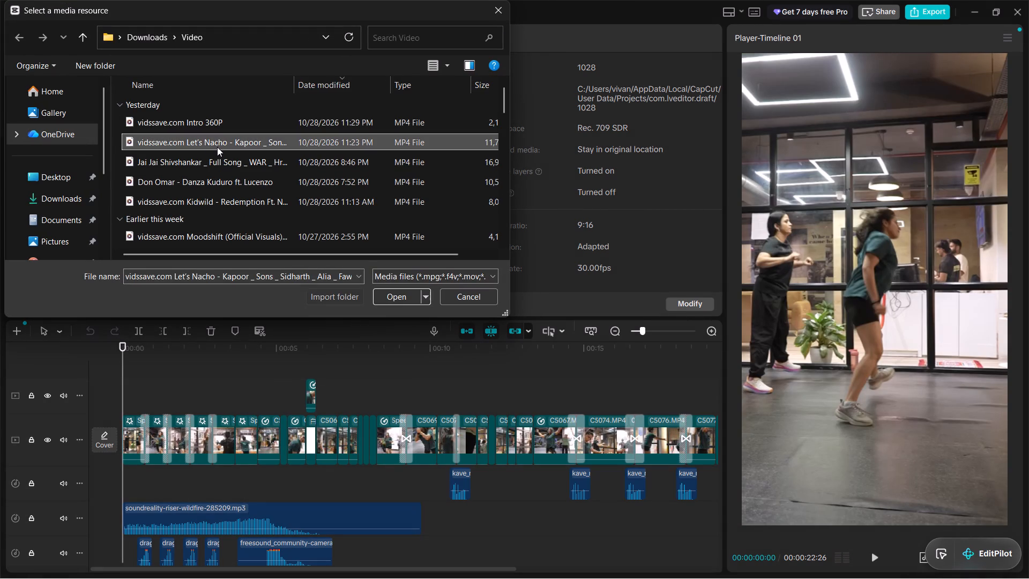
pyautogui.press('Return')
pyautogui.moveTo(229, 233); pyautogui.dragTo(98, 386)
# Extract the audio from the Let's Nacho clip and delete its video part from the timeline.
pyautogui.rightClick(193, 397)
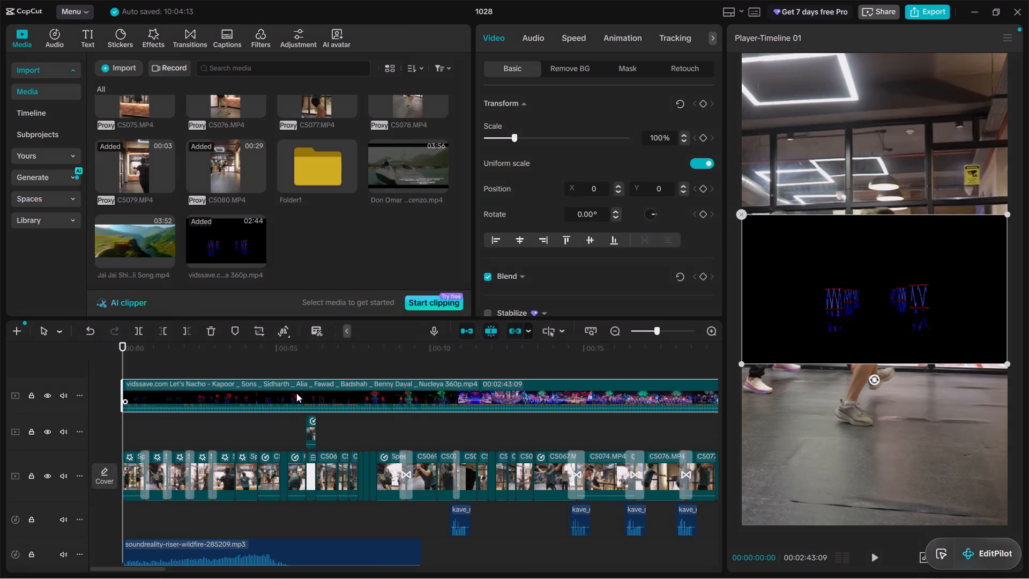
pyautogui.click(234, 238)
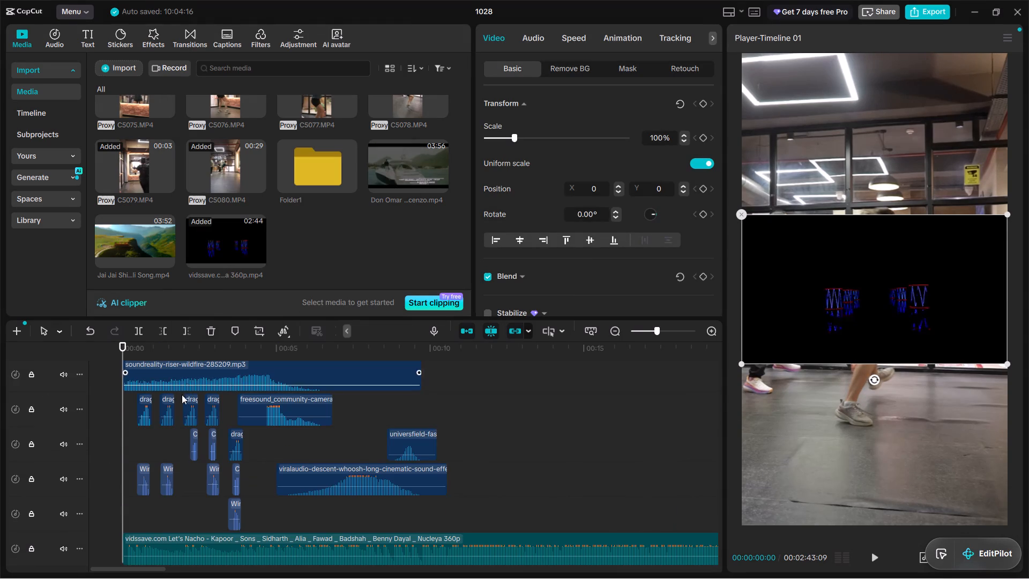
pyautogui.scroll(14, 212, 470)
pyautogui.click(200, 418)
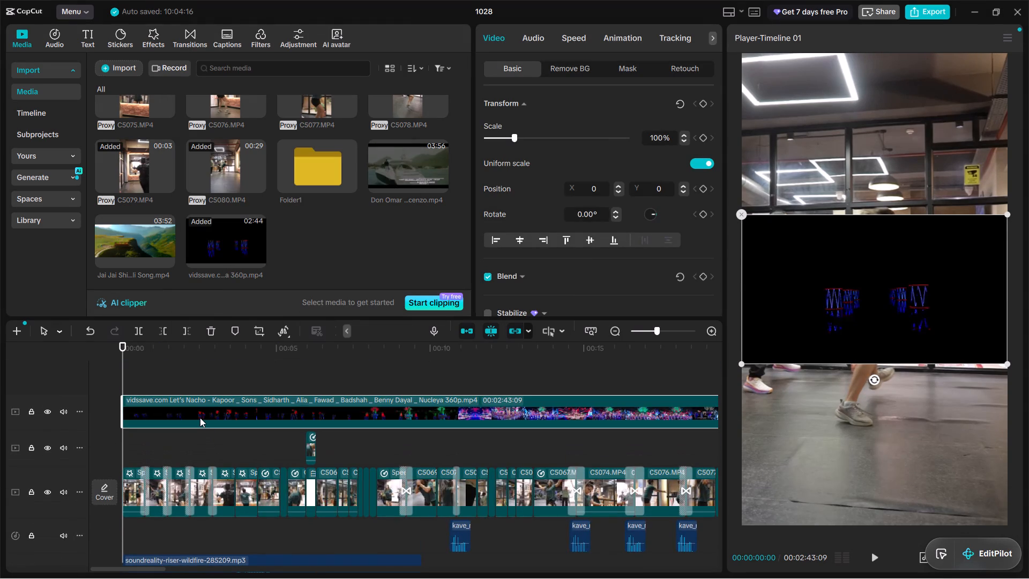
pyautogui.press('BackSpace')
# Play the edit against the Let's Nacho audio to find where the song should begin.
pyautogui.click(175, 400)
pyautogui.moveTo(174, 398); pyautogui.dragTo(0, 365)
pyautogui.press('space')
pyautogui.scroll(-4, 162, 423)
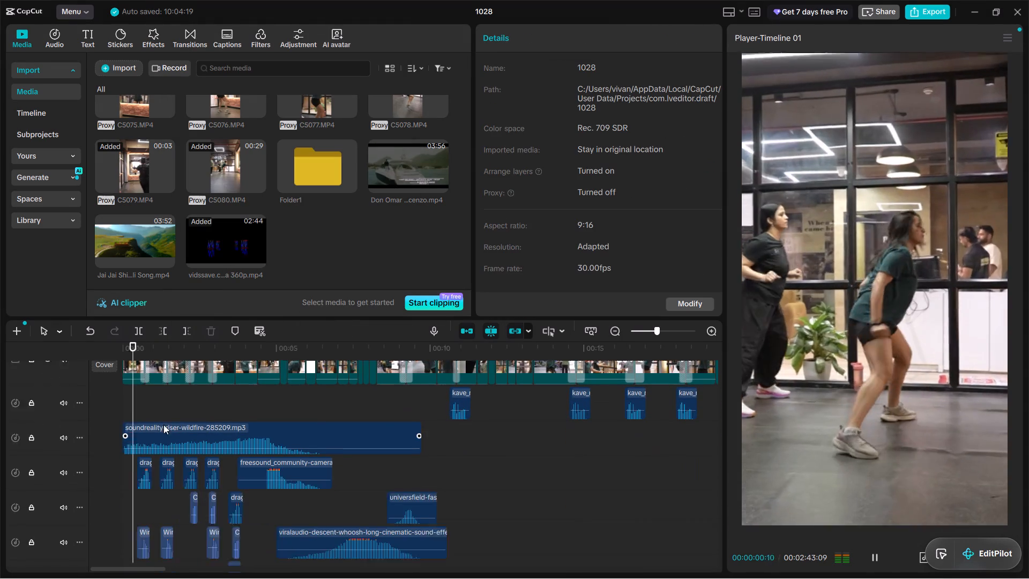
pyautogui.scroll(-16, 163, 425)
pyautogui.keyDown('ctrl'); pyautogui.scroll(-6, 266, 469); pyautogui.keyUp('ctrl')
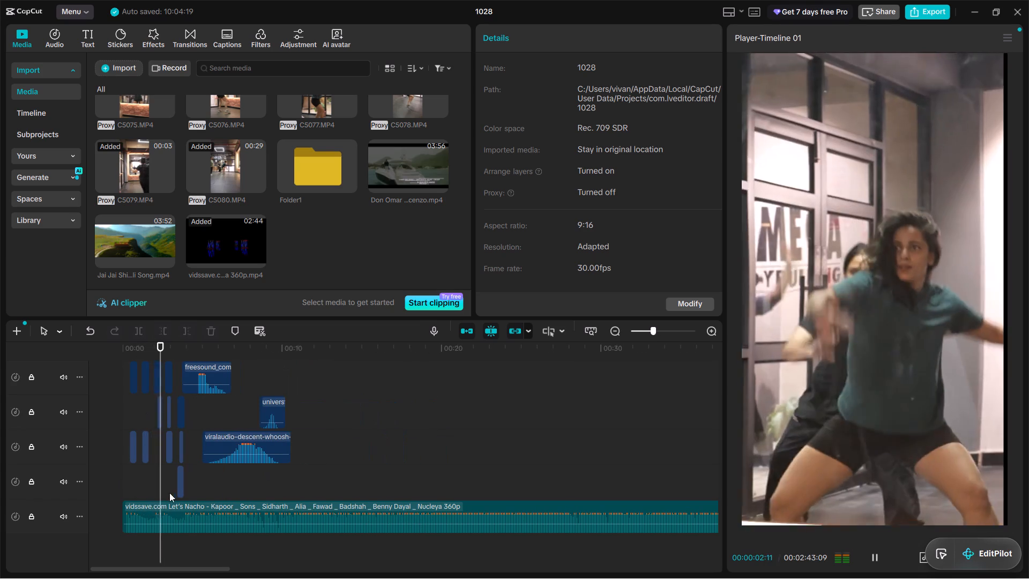
pyautogui.keyDown('ctrl'); pyautogui.scroll(9, 207, 488); pyautogui.keyUp('ctrl')
pyautogui.keyDown('ctrl'); pyautogui.scroll(-7, 209, 486); pyautogui.keyUp('ctrl')
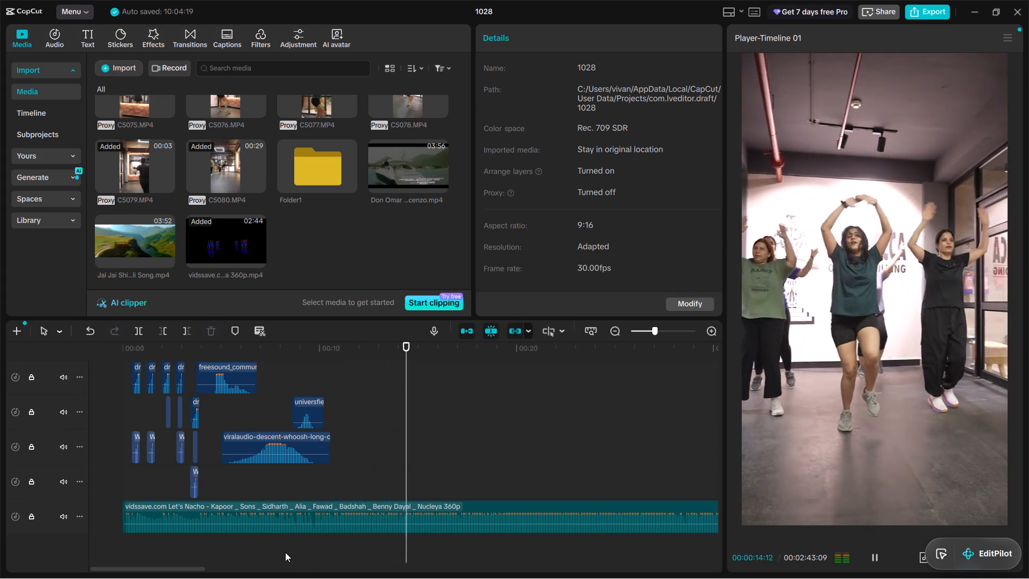
pyautogui.click(252, 540)
pyautogui.press('space')
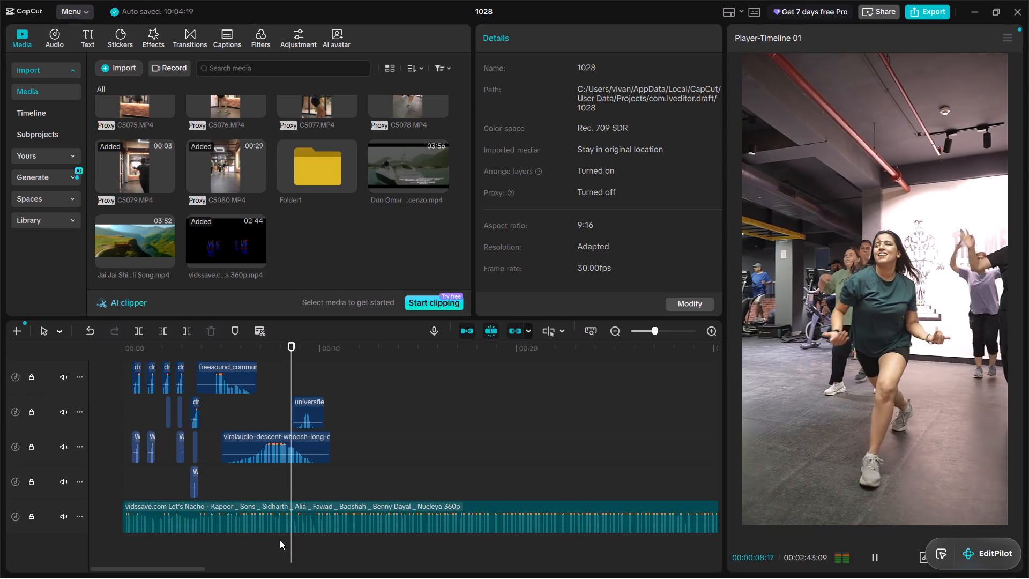
pyautogui.keyDown('ctrl'); pyautogui.scroll(6, 280, 539); pyautogui.keyUp('ctrl')
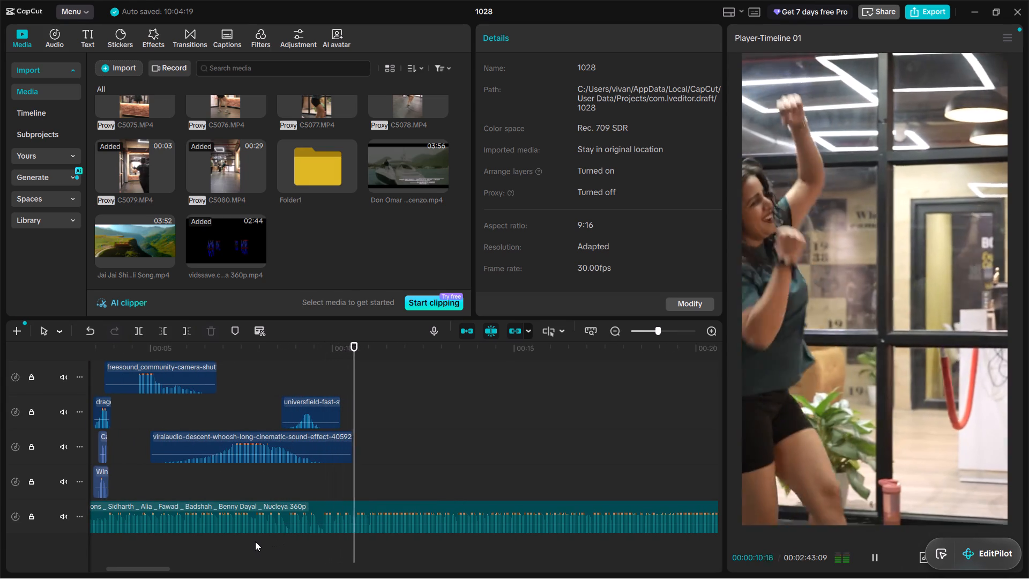
# Cut away the Let's Nacho audio before 00:00:07:27 and move the remaining part to the timeline start.
pyautogui.click(256, 541)
pyautogui.press('space')
pyautogui.click(256, 541)
pyautogui.keyDown('ctrl'); pyautogui.click(262, 500); pyautogui.keyUp('ctrl')
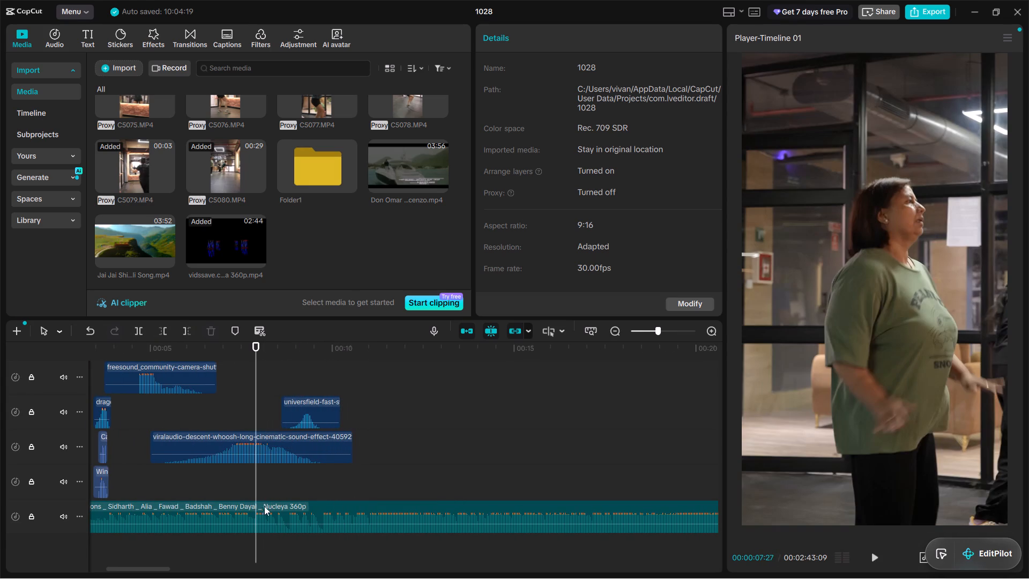
pyautogui.click(257, 546)
pyautogui.keyDown('ctrl'); pyautogui.click(254, 520); pyautogui.keyUp('ctrl')
pyautogui.hotkey('ctrl', 'b')
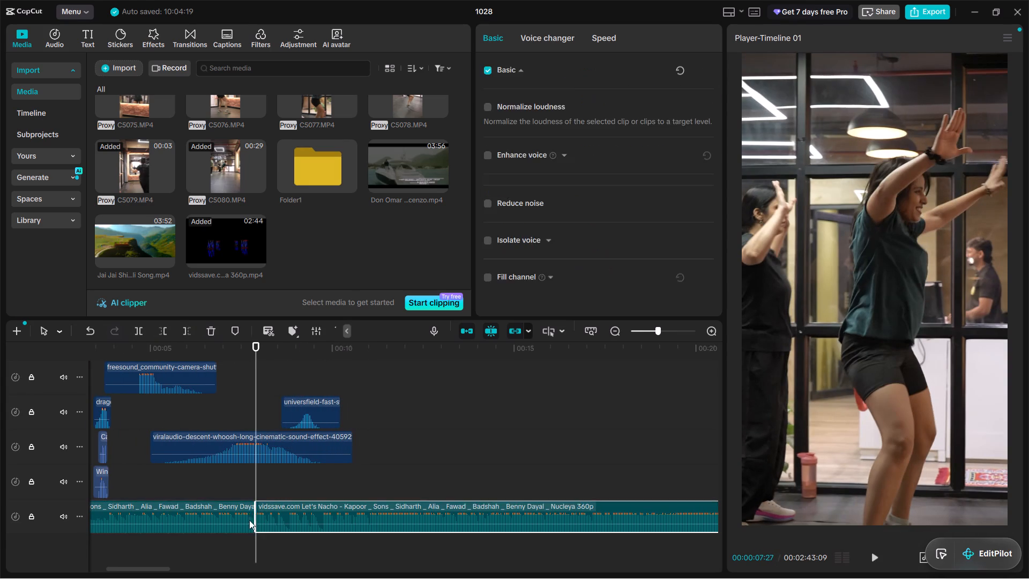
pyautogui.click(244, 519)
pyautogui.press('BackSpace')
pyautogui.moveTo(275, 516); pyautogui.dragTo(27, 518)
# Play the whole edit from the start and check how the clips and effects fit the trimmed song.
pyautogui.click(176, 474)
pyautogui.moveTo(175, 474); pyautogui.dragTo(78, 474)
pyautogui.press('space')
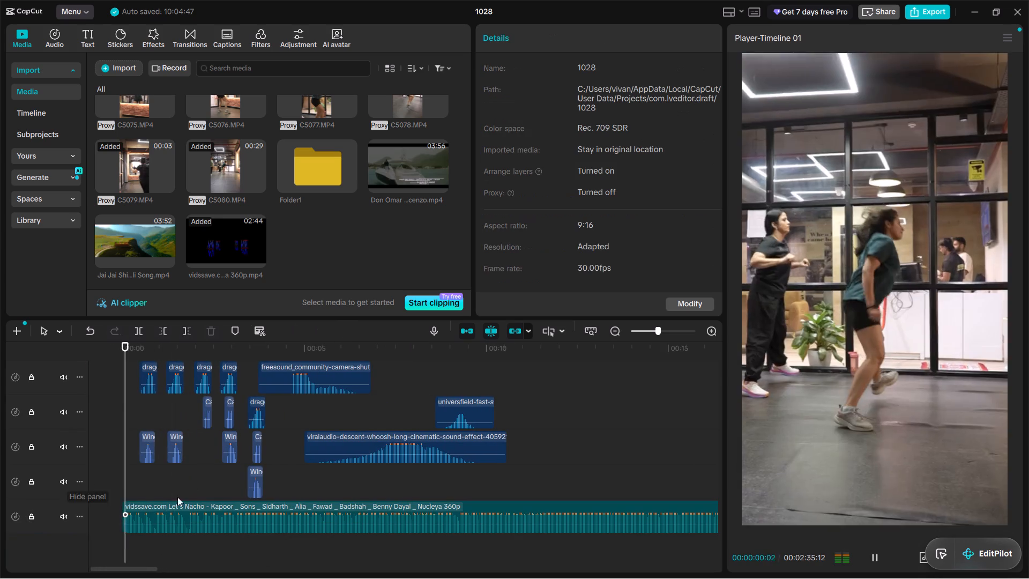
pyautogui.keyDown('ctrl'); pyautogui.scroll(14, 182, 500); pyautogui.keyUp('ctrl')
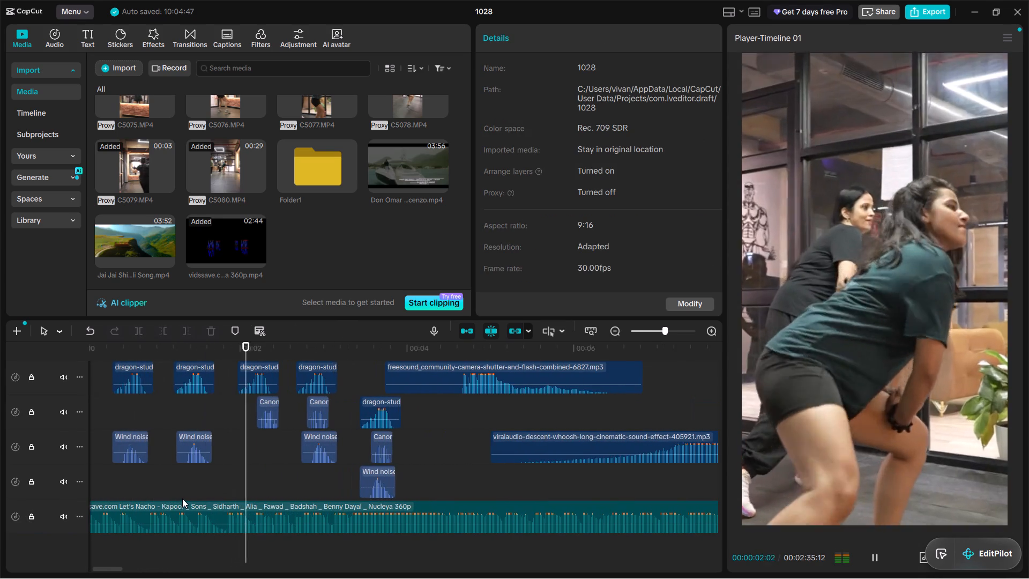
pyautogui.keyDown('ctrl'); pyautogui.scroll(2, 182, 499); pyautogui.keyUp('ctrl')
pyautogui.keyDown('ctrl'); pyautogui.scroll(-12, 219, 494); pyautogui.keyUp('ctrl')
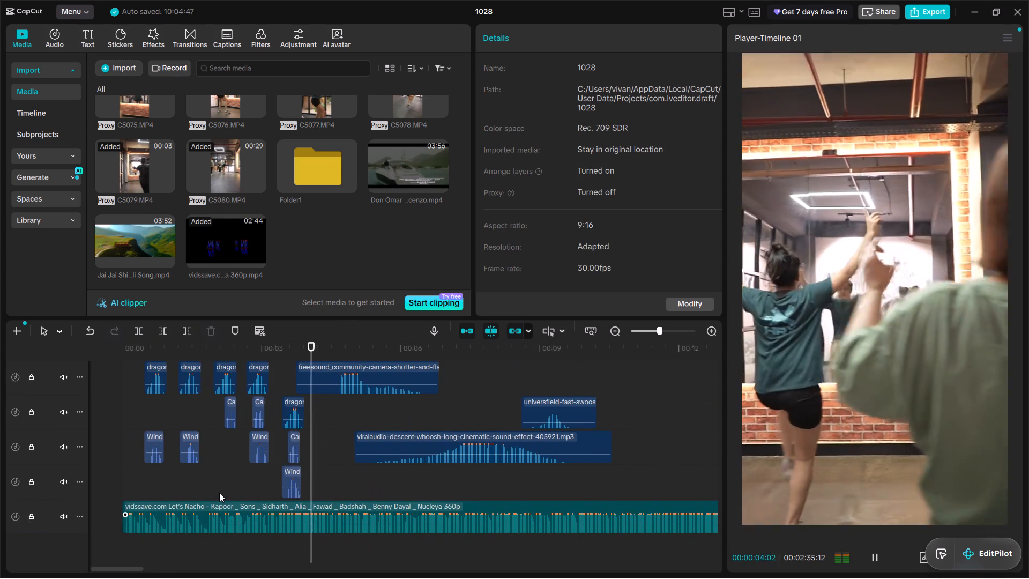
pyautogui.keyDown('ctrl'); pyautogui.scroll(6, 219, 493); pyautogui.keyUp('ctrl')
pyautogui.scroll(4, 279, 502)
pyautogui.scroll(4, 372, 471)
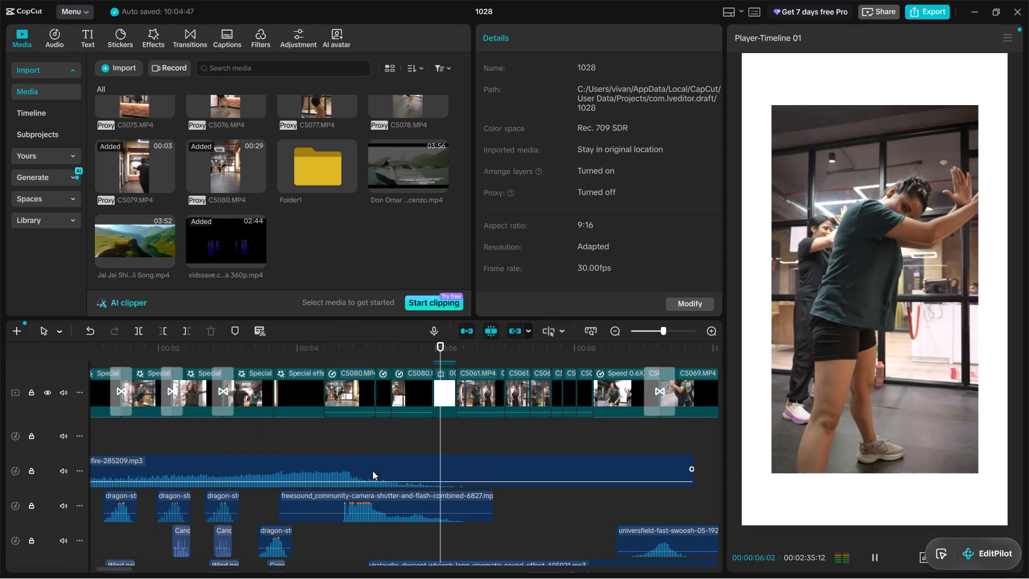
pyautogui.scroll(2, 372, 471)
pyautogui.scroll(-11, 376, 468)
pyautogui.scroll(8, 376, 468)
pyautogui.scroll(-5, 376, 468)
pyautogui.scroll(6, 376, 468)
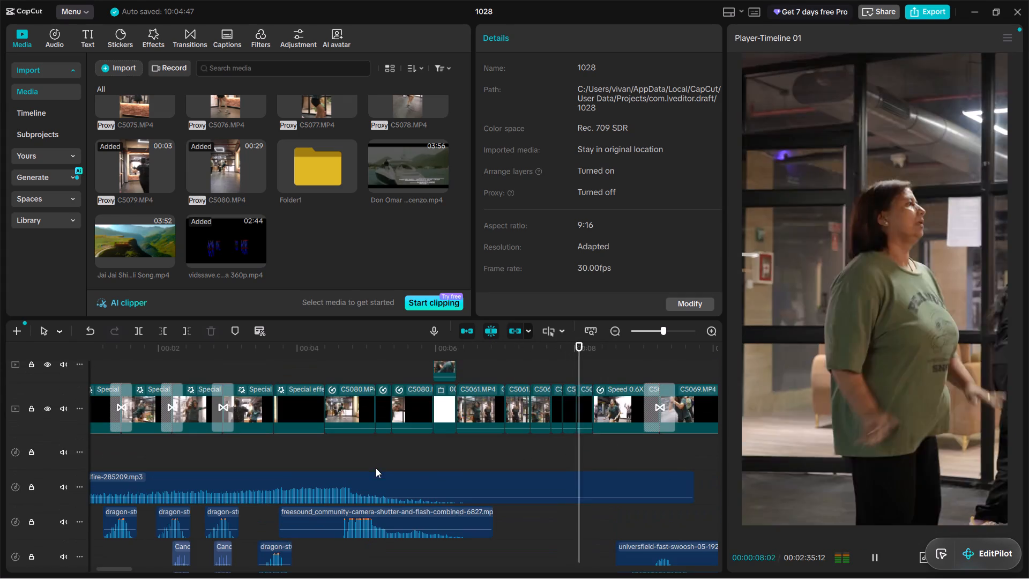
pyautogui.scroll(4, 372, 418)
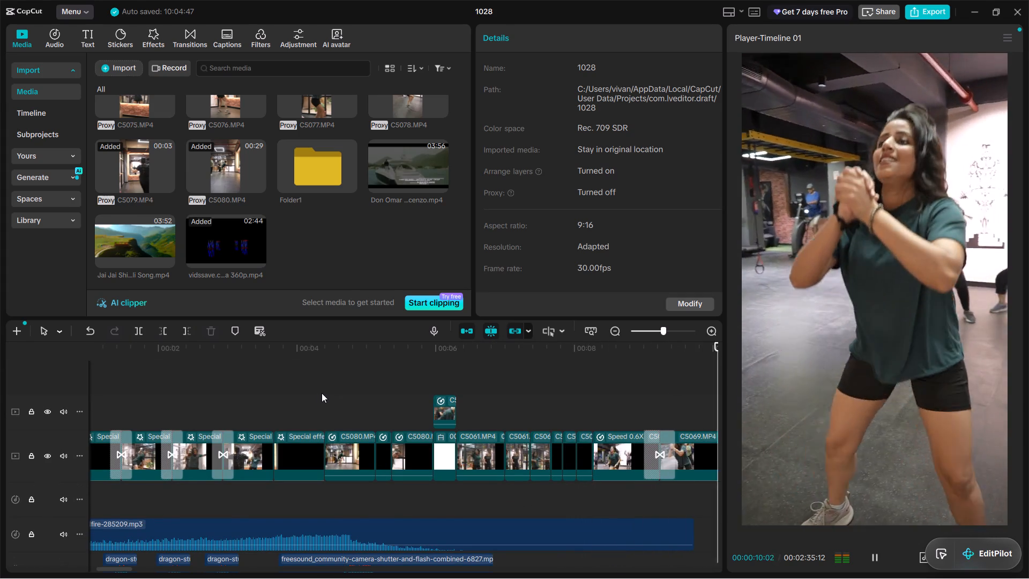
pyautogui.keyDown('alt'); pyautogui.scroll(3, 338, 408); pyautogui.keyUp('alt')
pyautogui.keyDown('alt'); pyautogui.scroll(-2, 338, 408); pyautogui.keyUp('alt')
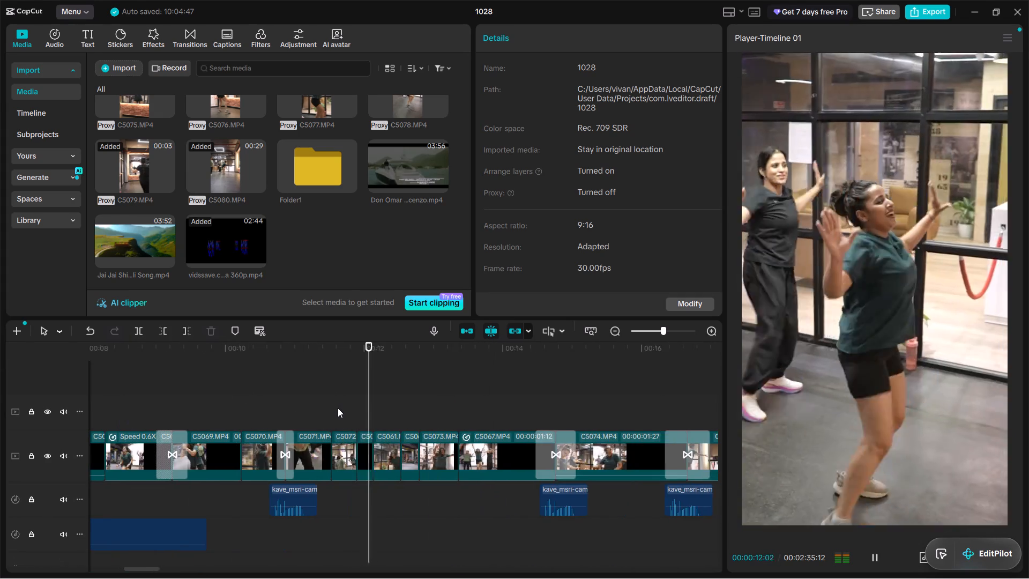
pyautogui.keyDown('alt'); pyautogui.scroll(3, 336, 408); pyautogui.keyUp('alt')
pyautogui.keyDown('alt'); pyautogui.scroll(-2, 336, 408); pyautogui.keyUp('alt')
pyautogui.keyDown('alt'); pyautogui.scroll(2, 336, 408); pyautogui.keyUp('alt')
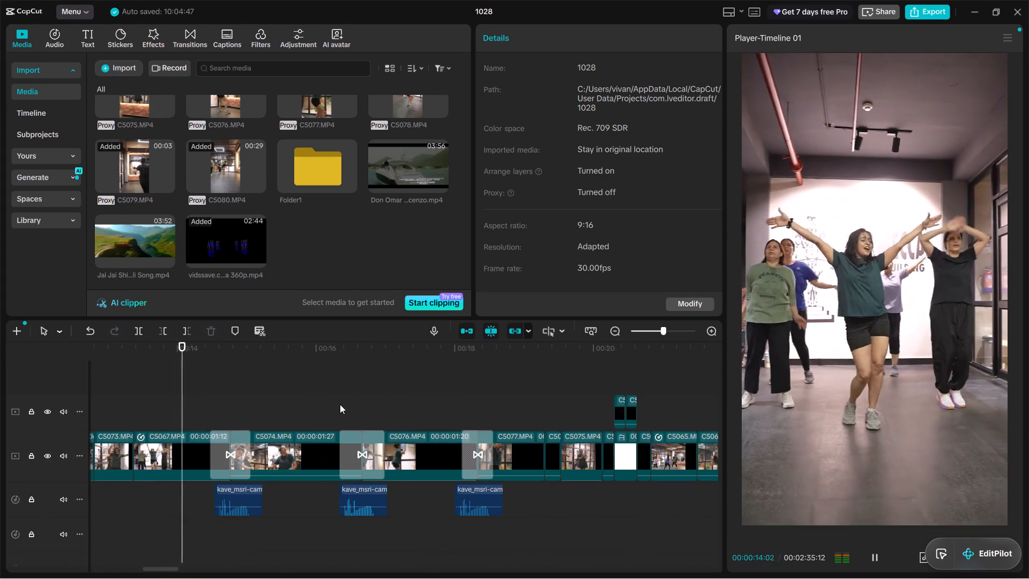
pyautogui.keyDown('alt'); pyautogui.scroll(-2, 340, 404); pyautogui.keyUp('alt')
pyautogui.keyDown('alt'); pyautogui.scroll(4, 337, 404); pyautogui.keyUp('alt')
pyautogui.keyDown('alt'); pyautogui.scroll(-4, 334, 403); pyautogui.keyUp('alt')
pyautogui.keyDown('alt'); pyautogui.scroll(4, 334, 403); pyautogui.keyUp('alt')
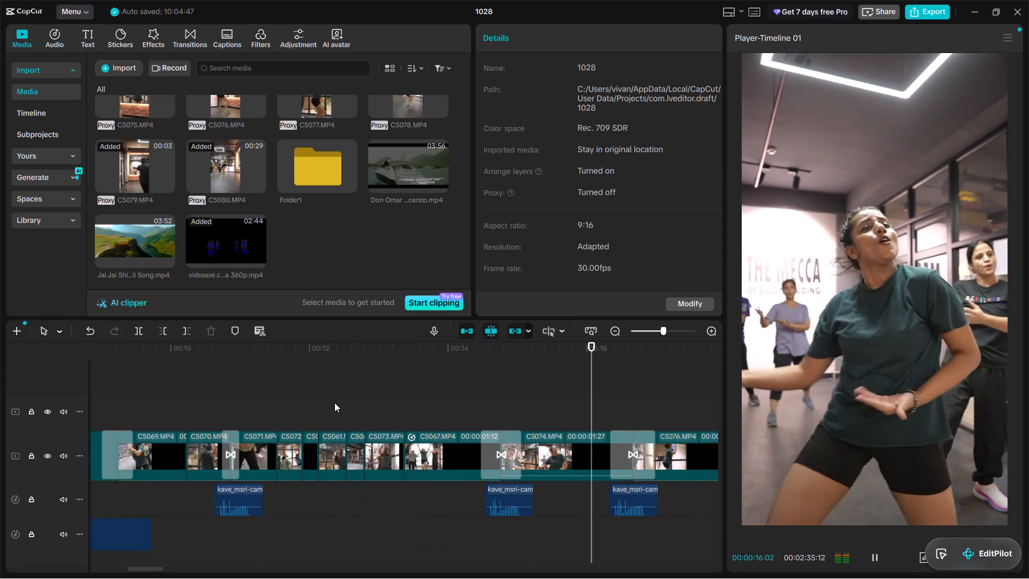
pyautogui.keyDown('alt'); pyautogui.scroll(-4, 334, 403); pyautogui.keyUp('alt')
pyautogui.keyDown('alt'); pyautogui.scroll(9, 334, 403); pyautogui.keyUp('alt')
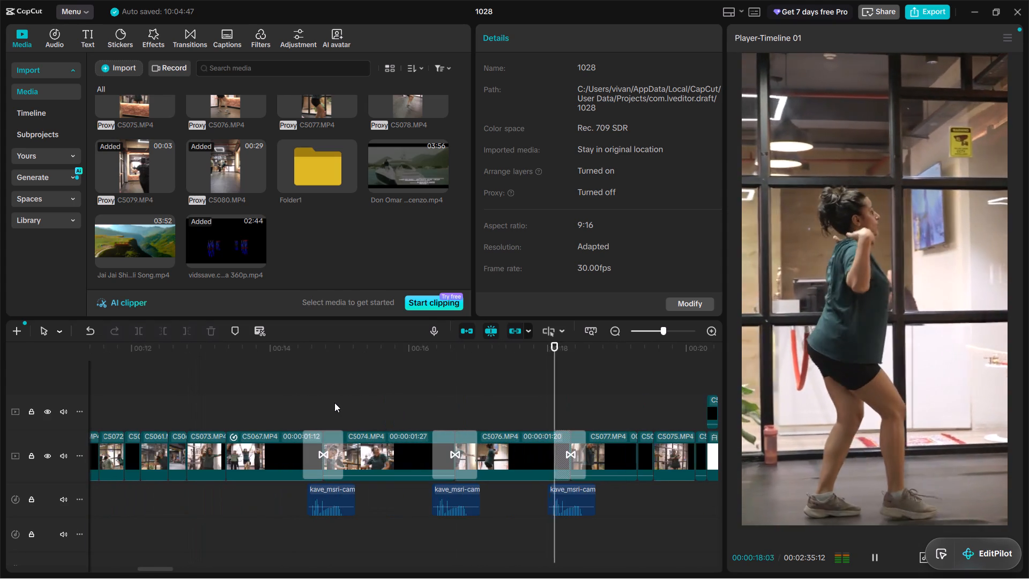
pyautogui.keyDown('alt'); pyautogui.scroll(-4, 409, 384); pyautogui.keyUp('alt')
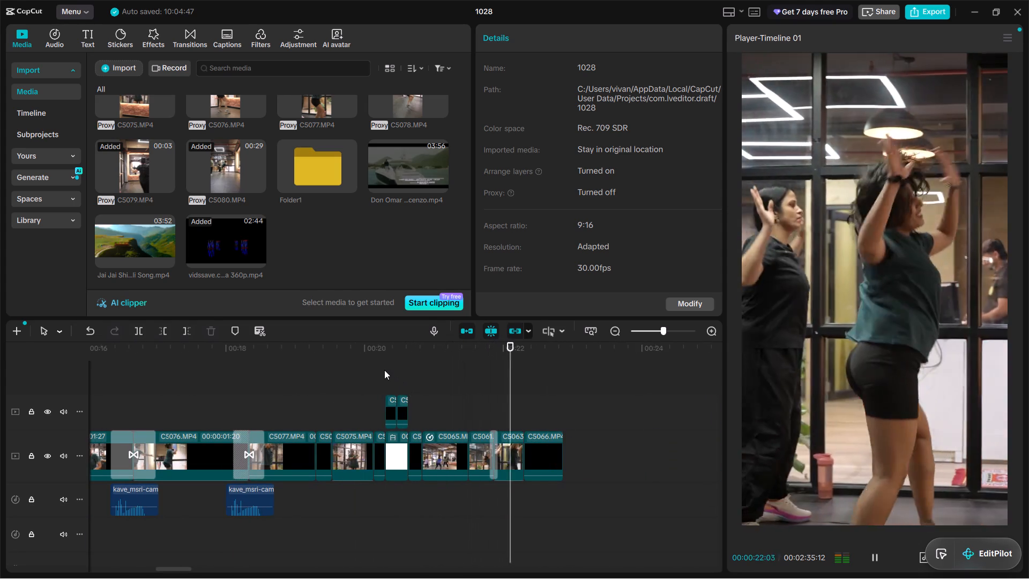
pyautogui.press('space')
# Replay the opening seconds of the edit with the Let's Nacho audio to find a better starting point for the song.
pyautogui.click(317, 383)
pyautogui.moveTo(316, 383); pyautogui.dragTo(0, 385)
pyautogui.scroll(-14, 325, 429)
pyautogui.keyDown('ctrl'); pyautogui.scroll(-13, 320, 433); pyautogui.keyUp('ctrl')
pyautogui.press('space')
pyautogui.keyDown('ctrl'); pyautogui.scroll(8, 163, 503); pyautogui.keyUp('ctrl')
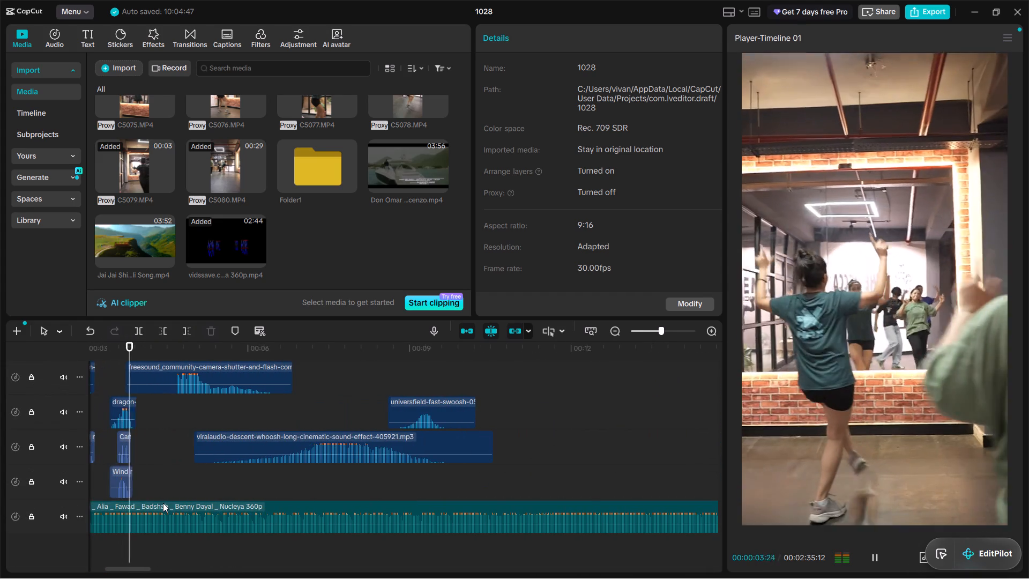
pyautogui.keyDown('alt'); pyautogui.scroll(9, 163, 502); pyautogui.keyUp('alt')
pyautogui.click(249, 472)
pyautogui.press('space')
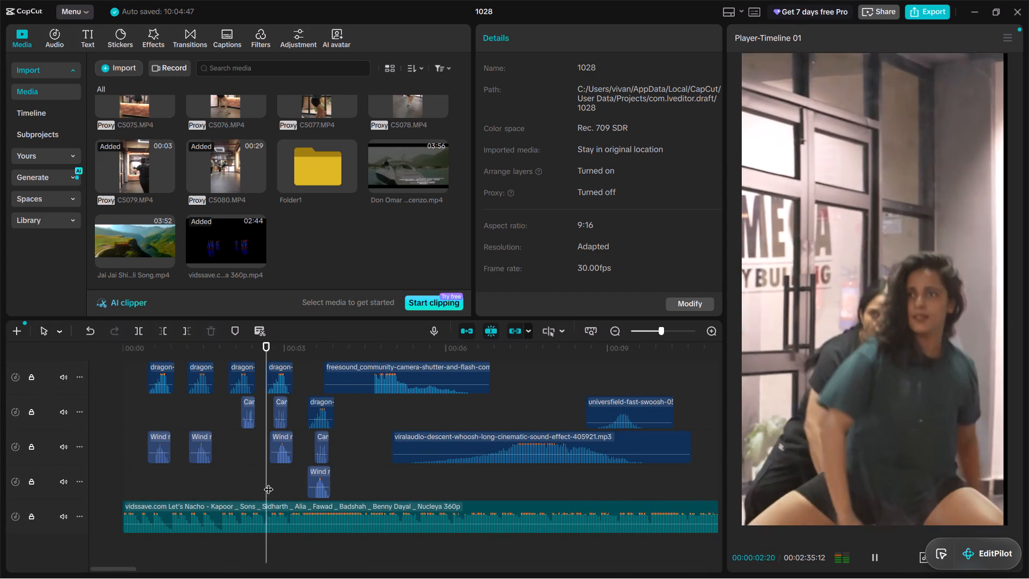
pyautogui.click(244, 546)
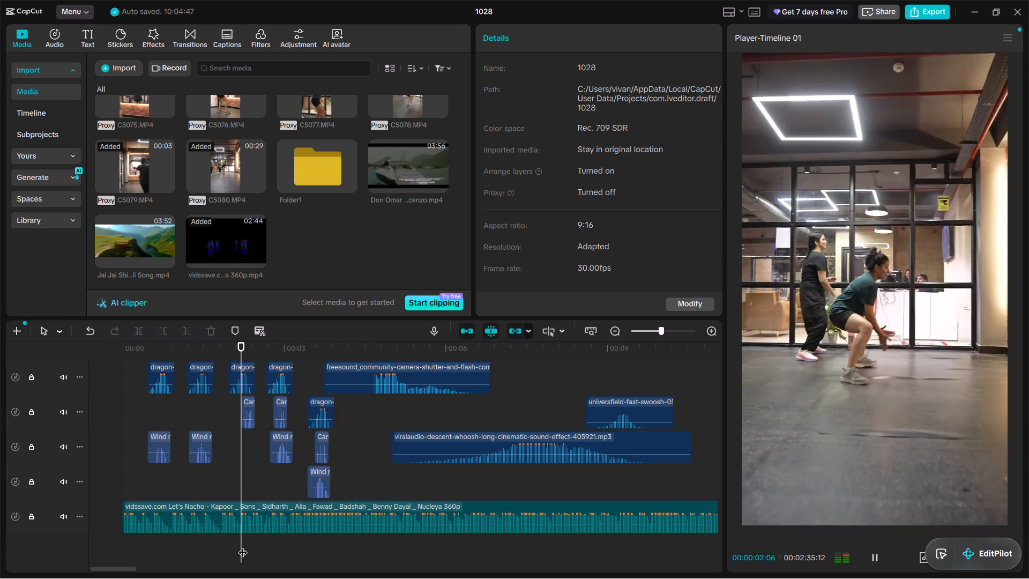
pyautogui.press('space')
pyautogui.click(241, 545)
pyautogui.click(220, 548)
pyautogui.press('space')
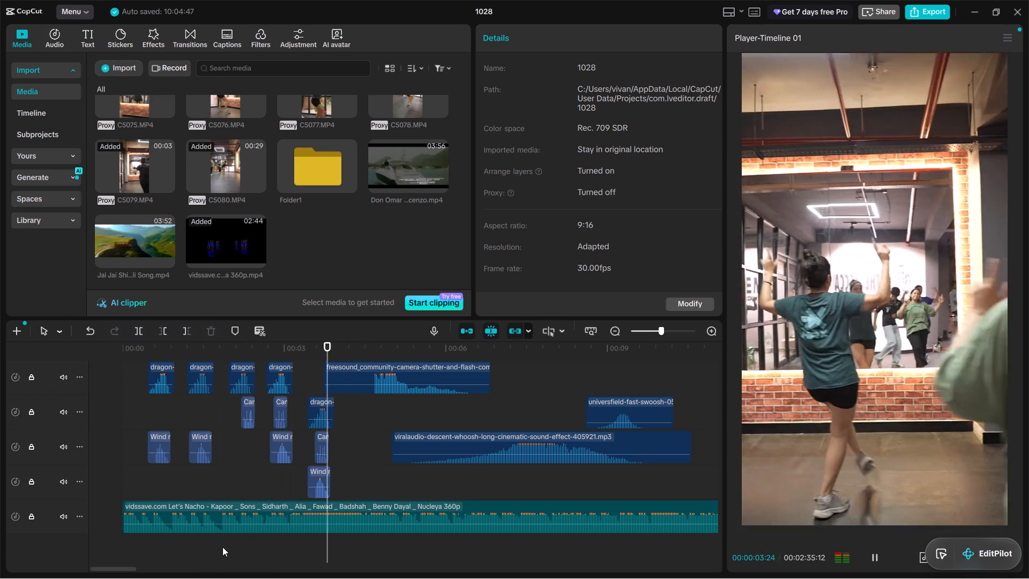
# Cut away the Let's Nacho audio before 00:00:01:25 and move the remaining part to the timeline start.
pyautogui.click(222, 546)
pyautogui.keyDown('ctrl'); pyautogui.click(213, 519); pyautogui.keyUp('ctrl')
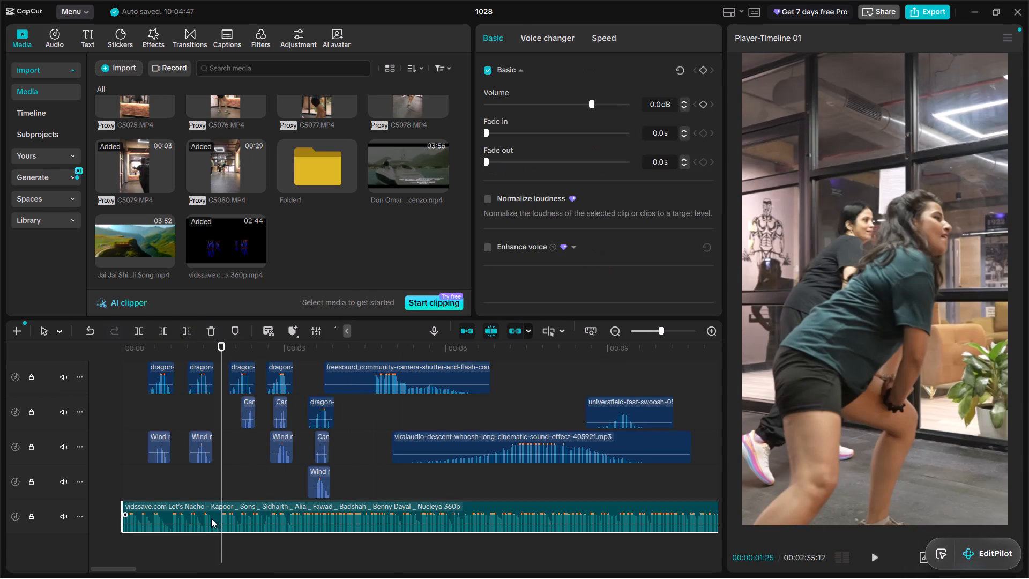
pyautogui.hotkey('ctrl', 'b')
pyautogui.click(195, 515)
pyautogui.press('BackSpace')
pyautogui.moveTo(237, 511); pyautogui.dragTo(49, 517)
# Play the whole edit from the start and check how the clips, transitions and sound effects fit the retrimmed song.
pyautogui.click(165, 488)
pyautogui.moveTo(163, 487); pyautogui.dragTo(54, 477)
pyautogui.press('space')
pyautogui.scroll(3, 189, 505)
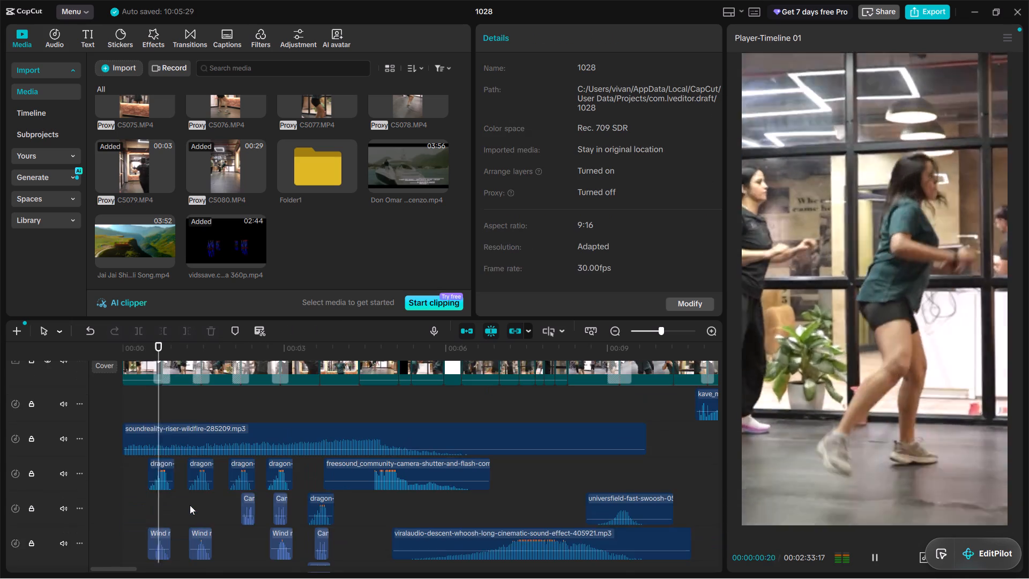
pyautogui.scroll(8, 190, 505)
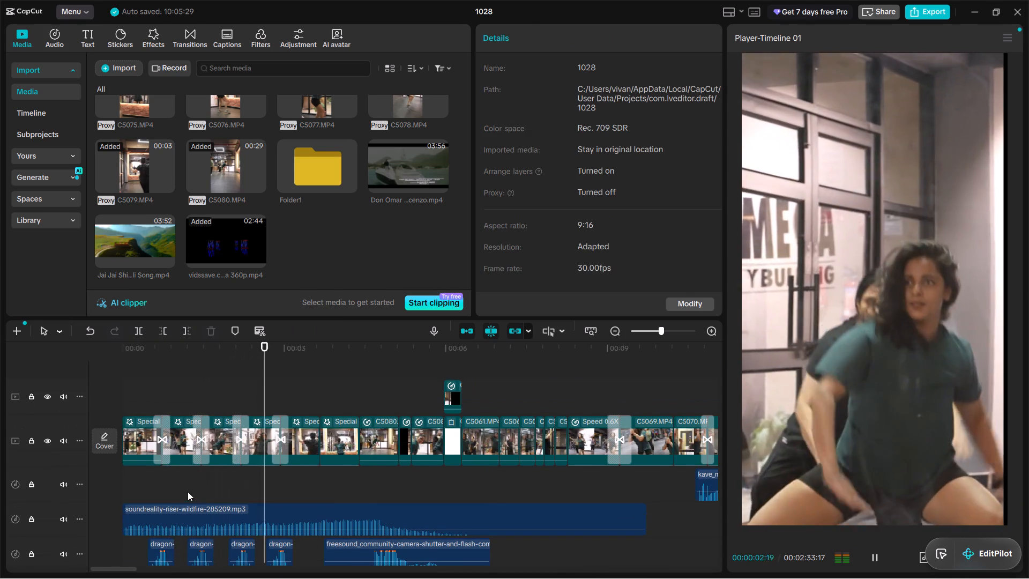
pyautogui.scroll(4, 188, 492)
pyautogui.scroll(-12, 213, 493)
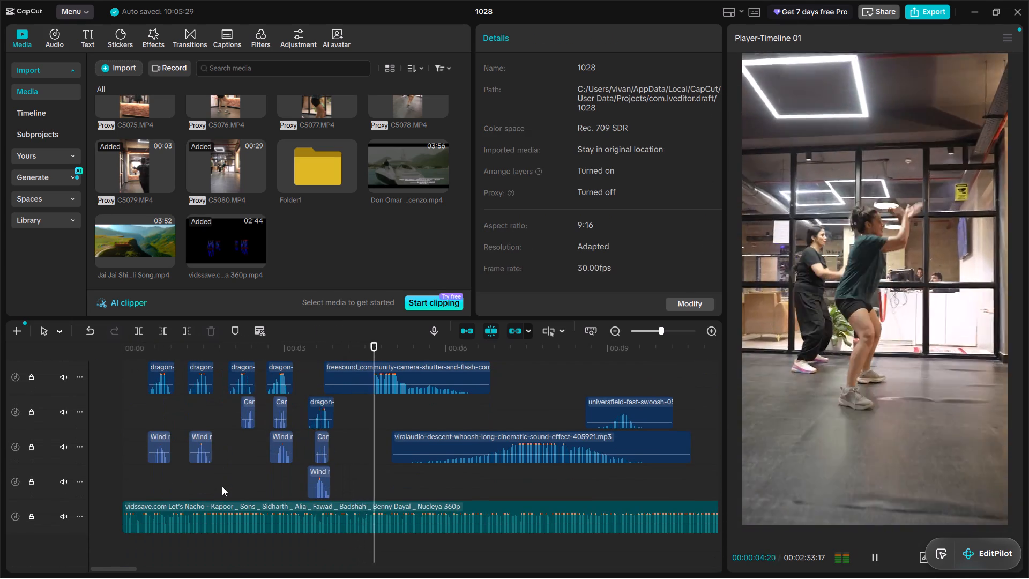
pyautogui.scroll(-5, 222, 486)
pyautogui.scroll(5, 222, 487)
pyautogui.scroll(-6, 222, 487)
pyautogui.scroll(6, 222, 487)
pyautogui.scroll(-6, 222, 487)
pyautogui.scroll(4, 222, 487)
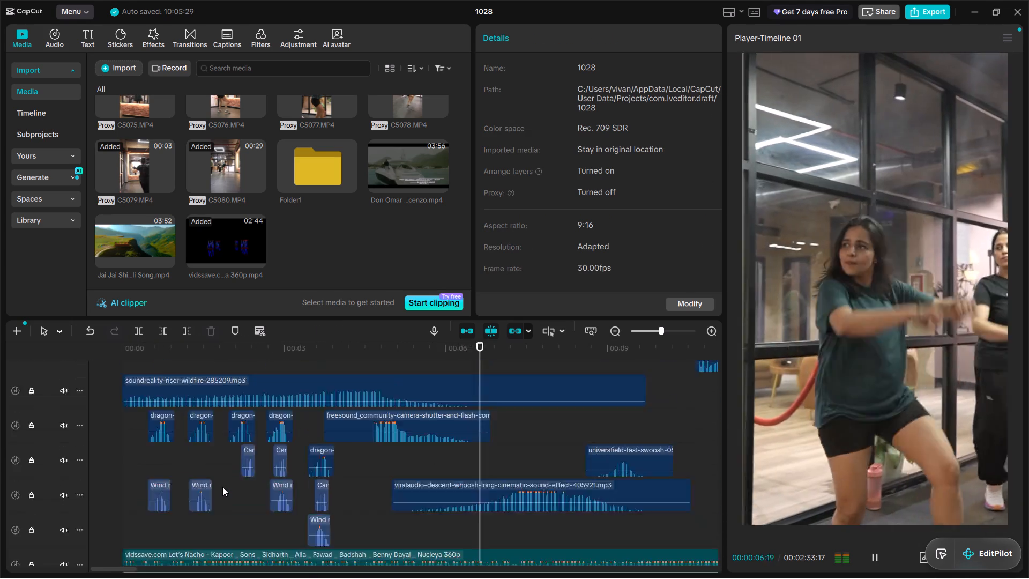
pyautogui.scroll(2, 222, 487)
pyautogui.scroll(-6, 222, 487)
pyautogui.keyDown('alt'); pyautogui.scroll(-6, 316, 497); pyautogui.keyUp('alt')
pyautogui.keyDown('alt'); pyautogui.scroll(5, 314, 497); pyautogui.keyUp('alt')
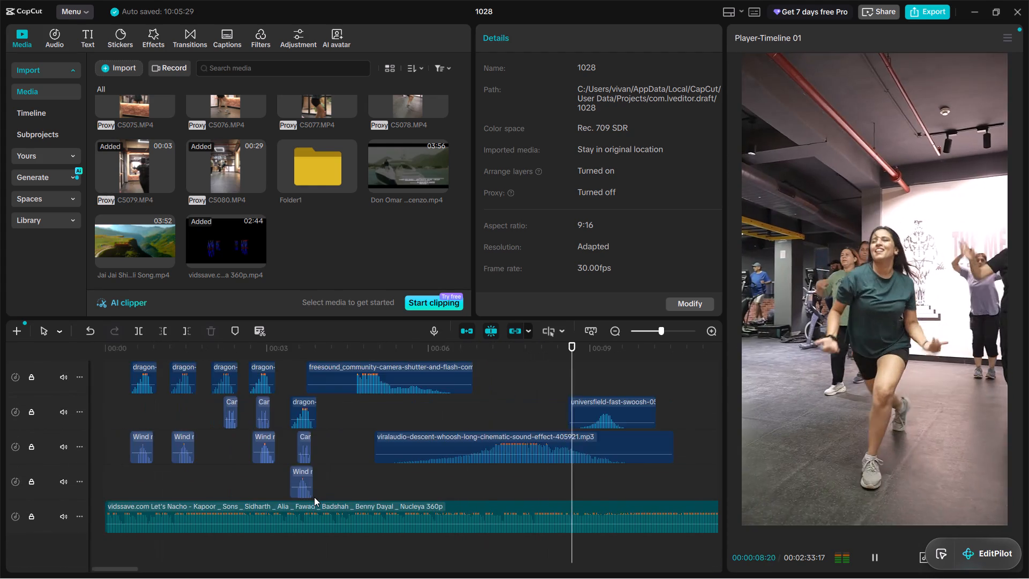
pyautogui.keyDown('alt'); pyautogui.scroll(-6, 314, 497); pyautogui.keyUp('alt')
pyautogui.keyDown('alt'); pyautogui.scroll(6, 314, 497); pyautogui.keyUp('alt')
pyautogui.keyDown('alt'); pyautogui.scroll(-6, 314, 497); pyautogui.keyUp('alt')
pyautogui.keyDown('alt'); pyautogui.scroll(3, 310, 495); pyautogui.keyUp('alt')
pyautogui.scroll(12, 360, 495)
pyautogui.scroll(-10, 417, 497)
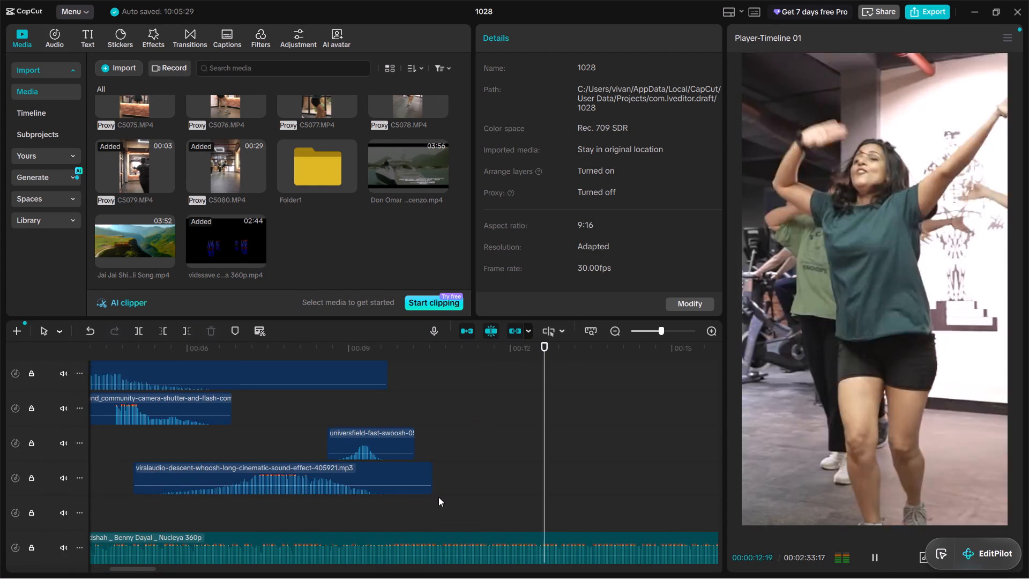
pyautogui.keyDown('alt'); pyautogui.scroll(-4, 438, 497); pyautogui.keyUp('alt')
pyautogui.keyDown('alt'); pyautogui.scroll(4, 438, 497); pyautogui.keyUp('alt')
pyautogui.keyDown('ctrl'); pyautogui.scroll(-6, 486, 497); pyautogui.keyUp('ctrl')
pyautogui.keyDown('alt'); pyautogui.scroll(-5, 487, 497); pyautogui.keyUp('alt')
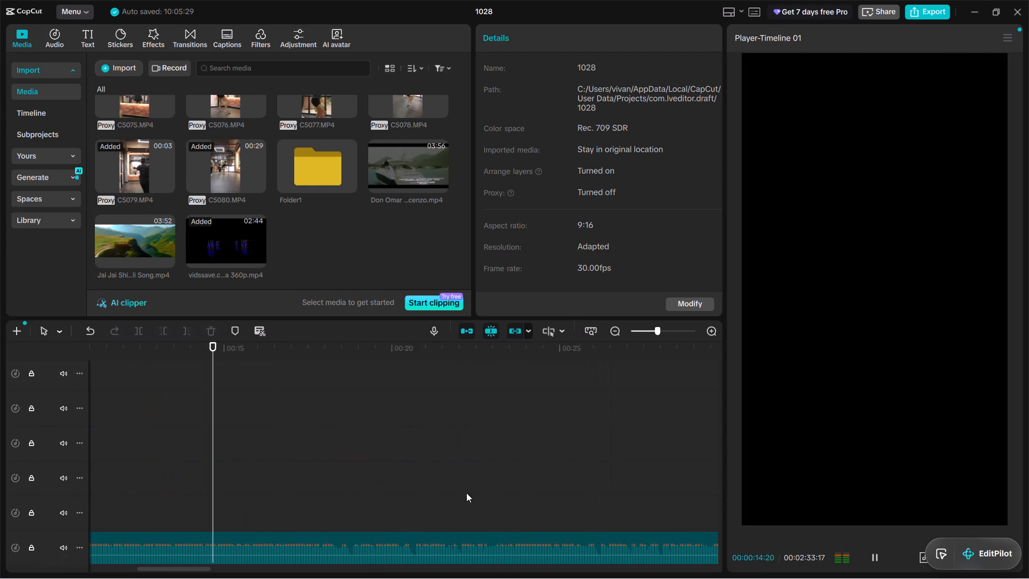
pyautogui.keyDown('ctrl'); pyautogui.scroll(-14, 412, 482); pyautogui.keyUp('ctrl')
pyautogui.scroll(4, 234, 484)
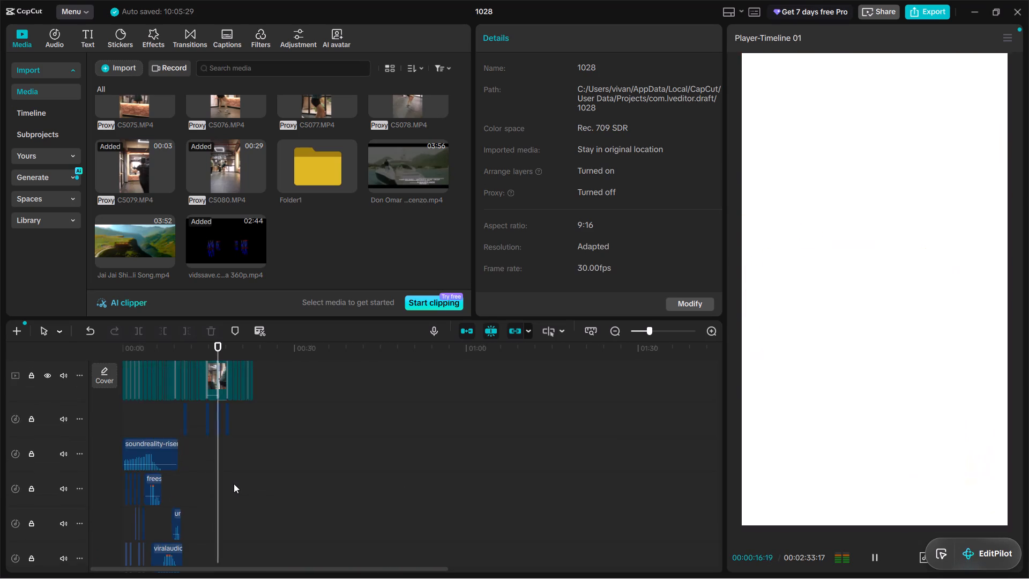
pyautogui.scroll(3, 234, 484)
pyautogui.keyDown('ctrl'); pyautogui.scroll(17, 216, 467); pyautogui.keyUp('ctrl')
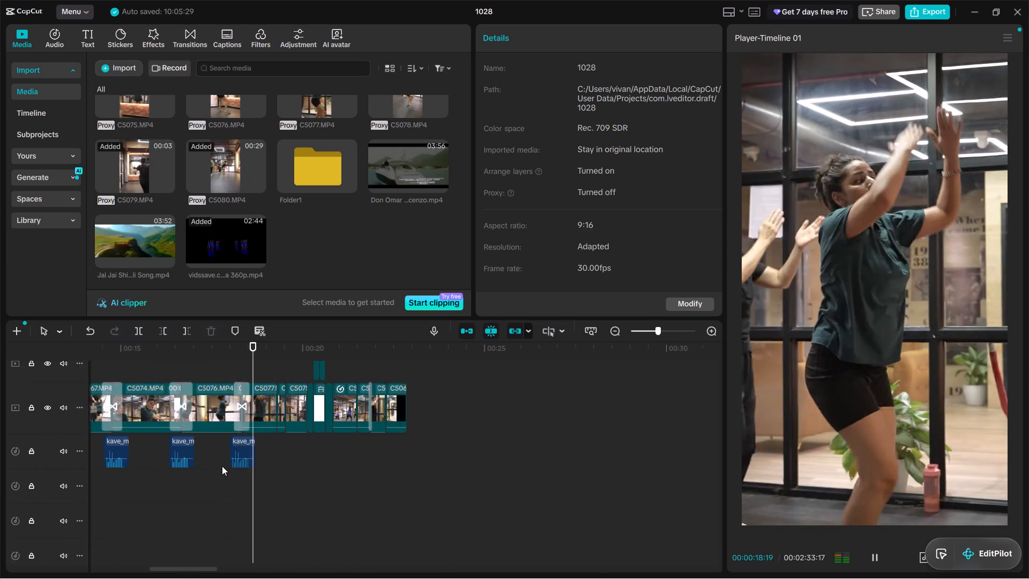
pyautogui.keyDown('ctrl'); pyautogui.scroll(3, 222, 466); pyautogui.keyUp('ctrl')
pyautogui.scroll(-12, 228, 466)
pyautogui.scroll(3, 236, 472)
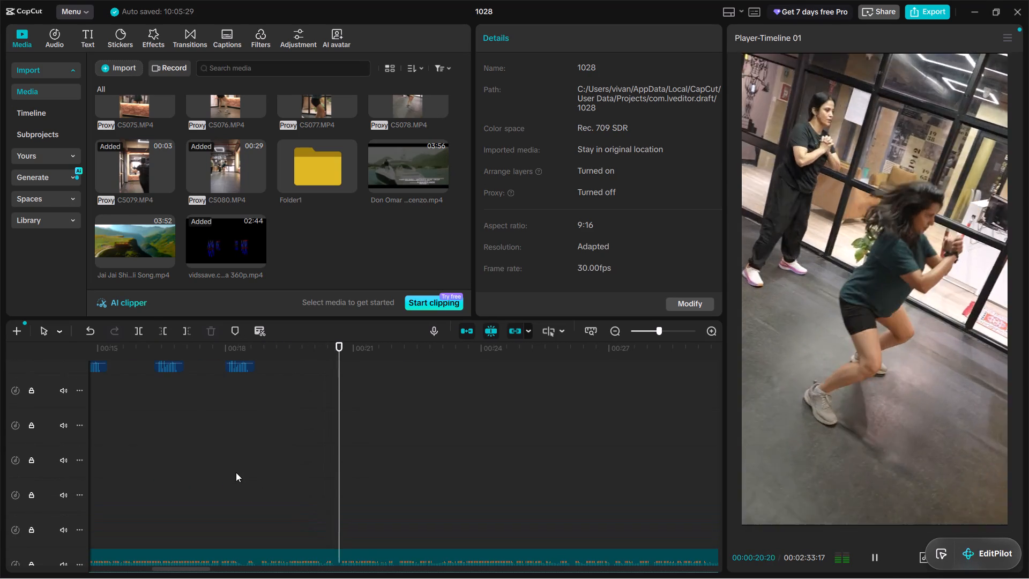
pyautogui.scroll(4, 236, 472)
pyautogui.scroll(-5, 236, 472)
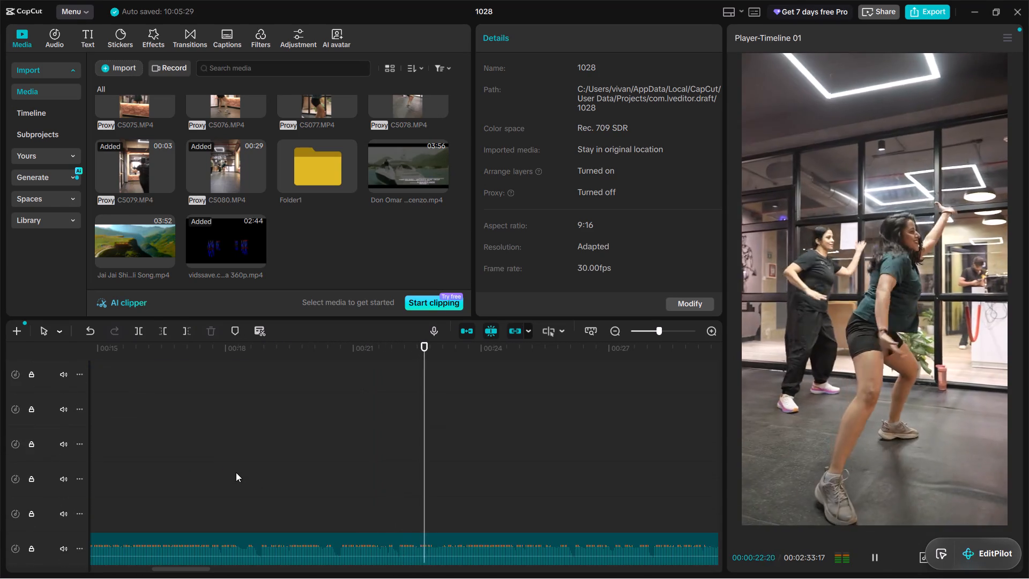
pyautogui.scroll(5, 236, 472)
pyautogui.scroll(-5, 236, 472)
pyautogui.scroll(9, 236, 472)
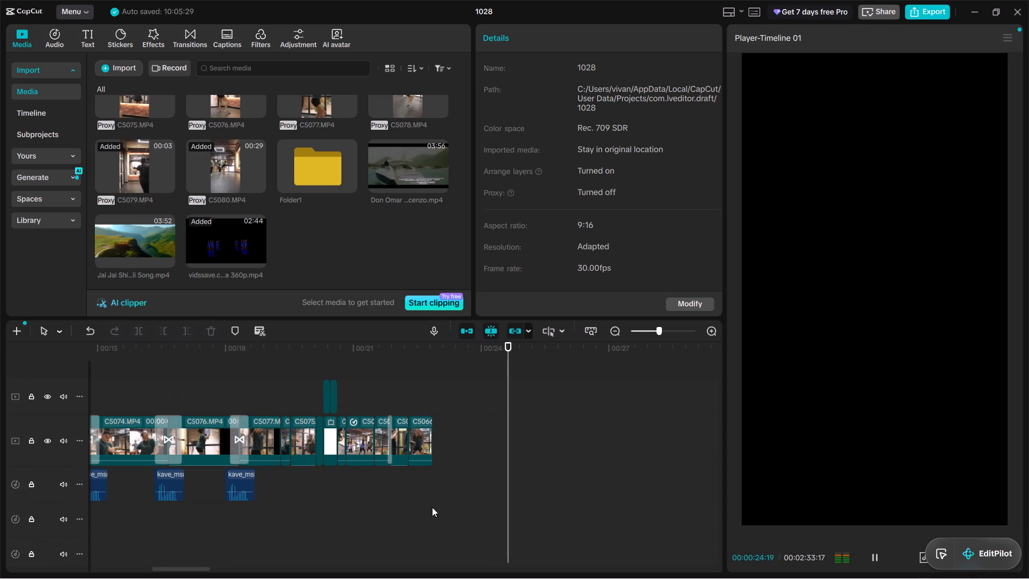
# Spot-check several parts of the edit against the song, and examine how the opening clips and sound effects line up with its waveform.
pyautogui.click(398, 504)
pyautogui.moveTo(396, 504); pyautogui.dragTo(0, 503)
pyautogui.scroll(-6, 331, 527)
pyautogui.keyDown('alt'); pyautogui.scroll(5, 316, 518); pyautogui.keyUp('alt')
pyautogui.scroll(-12, 390, 487)
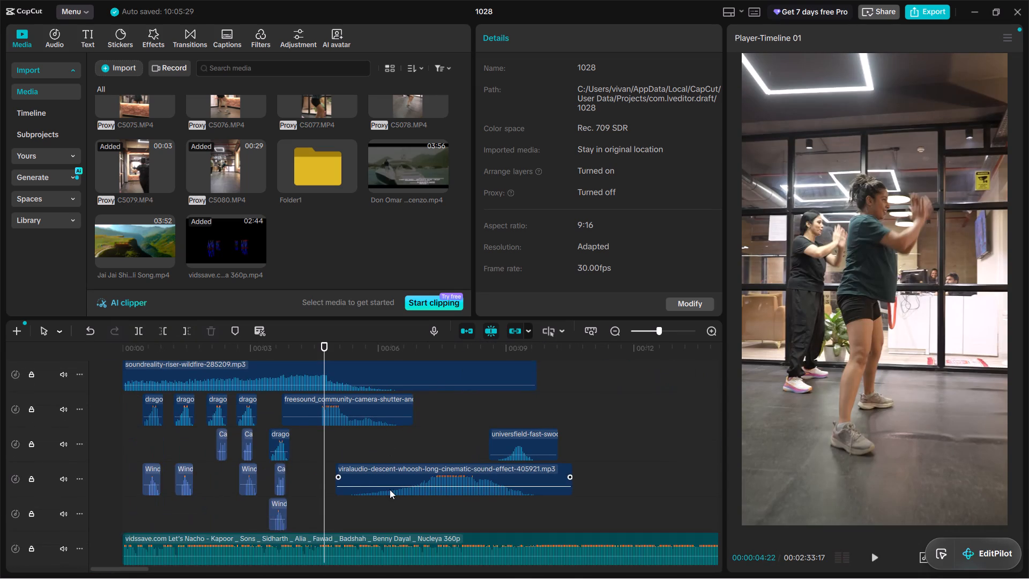
pyautogui.keyDown('ctrl'); pyautogui.scroll(-14, 390, 489); pyautogui.keyUp('ctrl')
pyautogui.click(333, 464)
pyautogui.press('space')
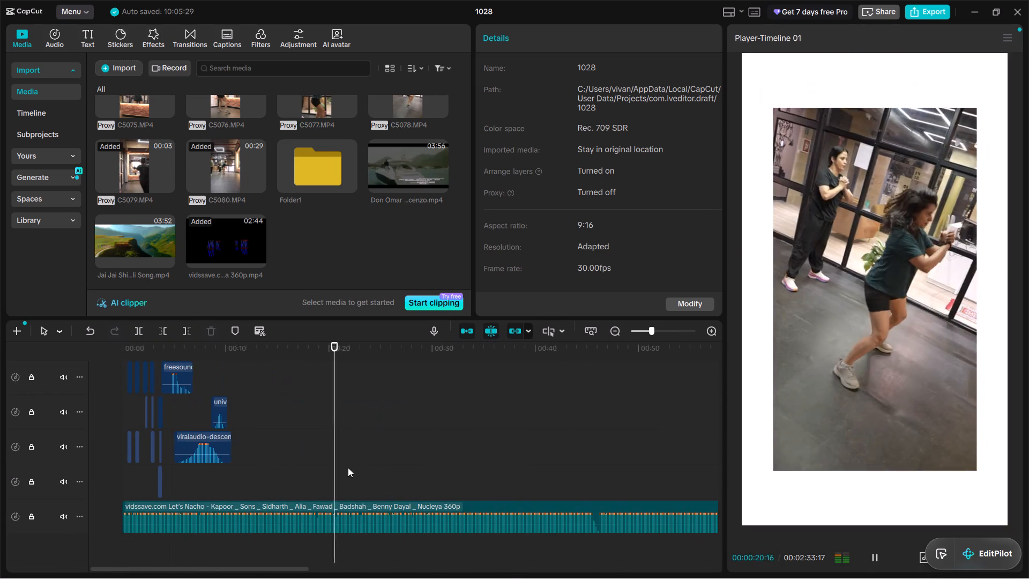
pyautogui.keyDown('ctrl'); pyautogui.scroll(8, 225, 489); pyautogui.keyUp('ctrl')
pyautogui.click(124, 467)
pyautogui.moveTo(123, 467); pyautogui.dragTo(0, 467)
pyautogui.scroll(9, 326, 461)
pyautogui.scroll(6, 231, 466)
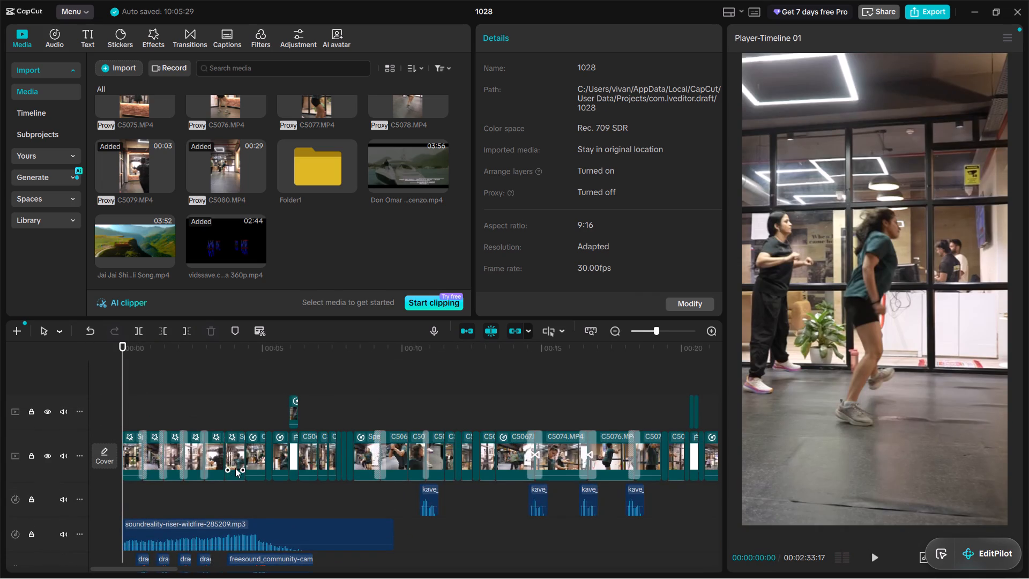
pyautogui.keyDown('ctrl'); pyautogui.scroll(8, 251, 467); pyautogui.keyUp('ctrl')
pyautogui.scroll(-14, 239, 455)
pyautogui.scroll(-7, 233, 450)
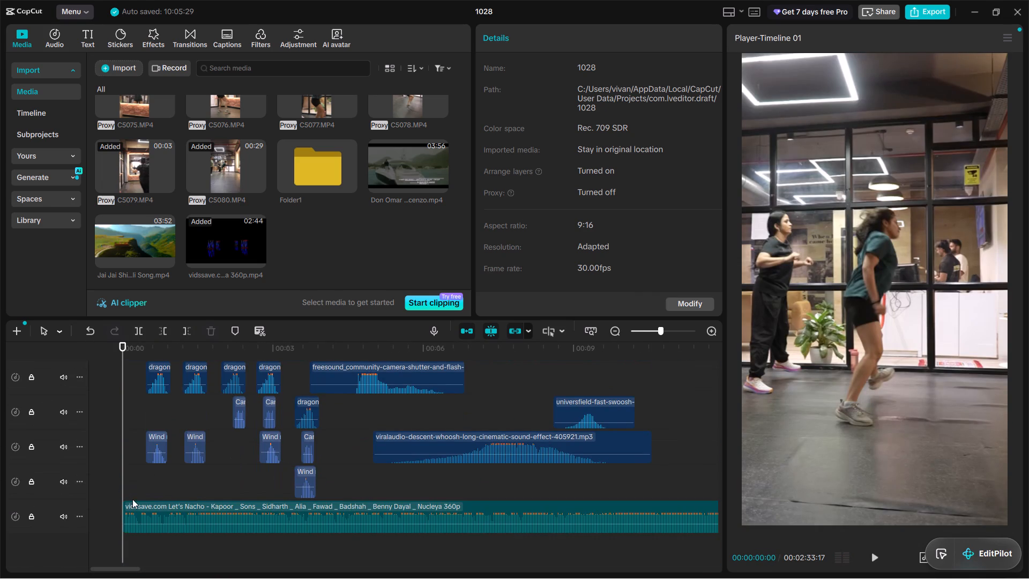
pyautogui.click(151, 503)
pyautogui.scroll(14, 178, 471)
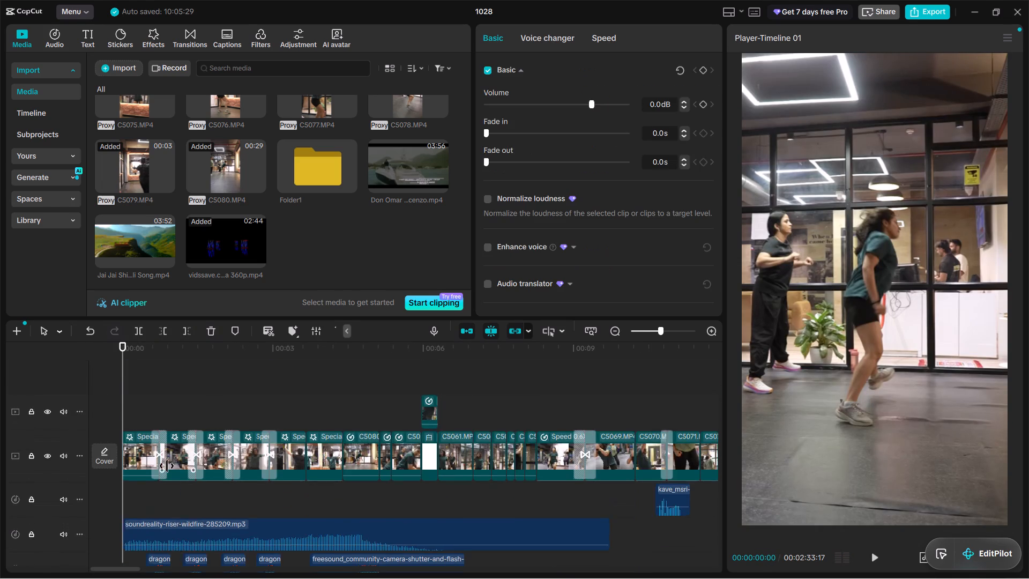
pyautogui.scroll(-14, 167, 466)
# Play the opening and add timeline markers on the song's beats at about 00:00:00:10, 00:00:00:26 and 00:00:01:16.
pyautogui.press('space')
pyautogui.keyDown('ctrl'); pyautogui.scroll(3, 150, 469); pyautogui.keyUp('ctrl')
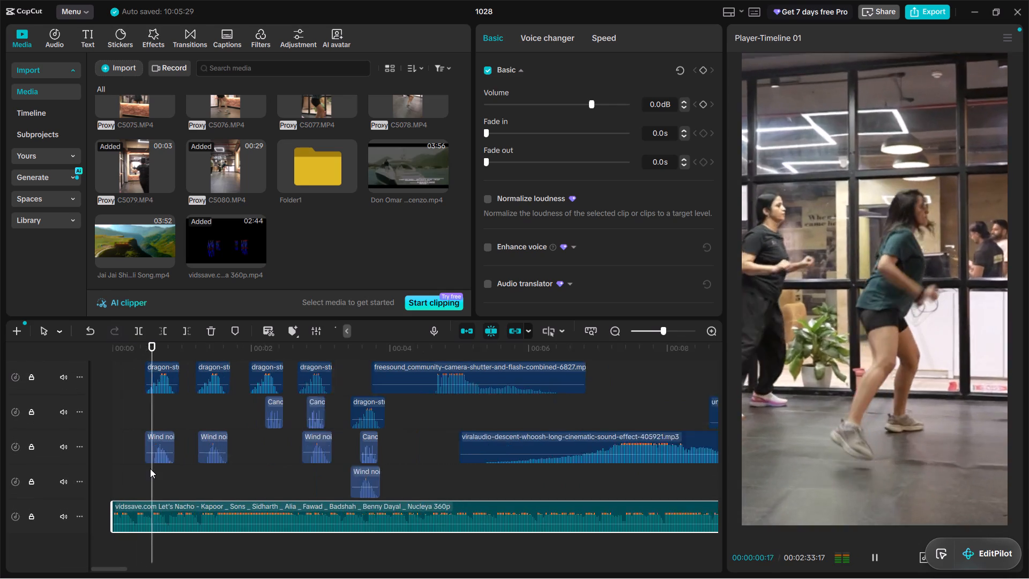
pyautogui.keyDown('ctrl'); pyautogui.scroll(6, 150, 469); pyautogui.keyUp('ctrl')
pyautogui.press('space')
pyautogui.click(116, 471)
pyautogui.moveTo(116, 468); pyautogui.dragTo(34, 435)
pyautogui.press('space')
pyautogui.press('space')
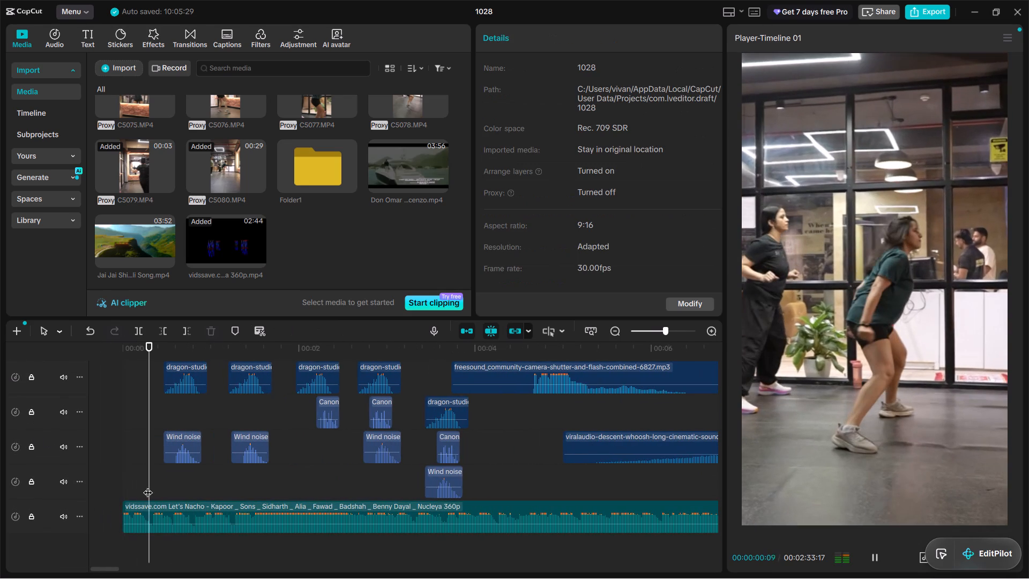
pyautogui.press('m')
pyautogui.press('space')
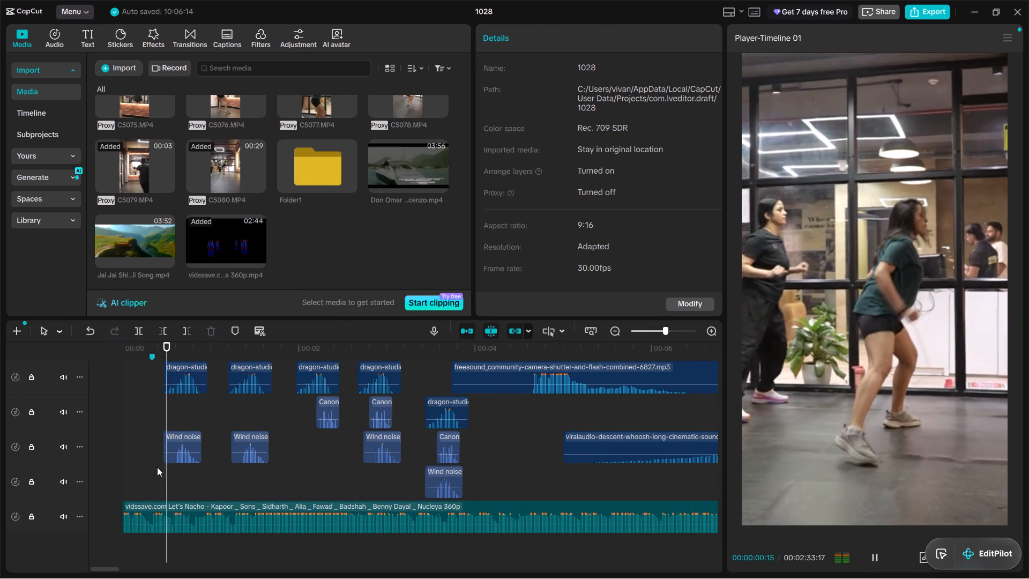
pyautogui.press('space')
pyautogui.press('m')
pyautogui.press('space')
pyautogui.press('space')
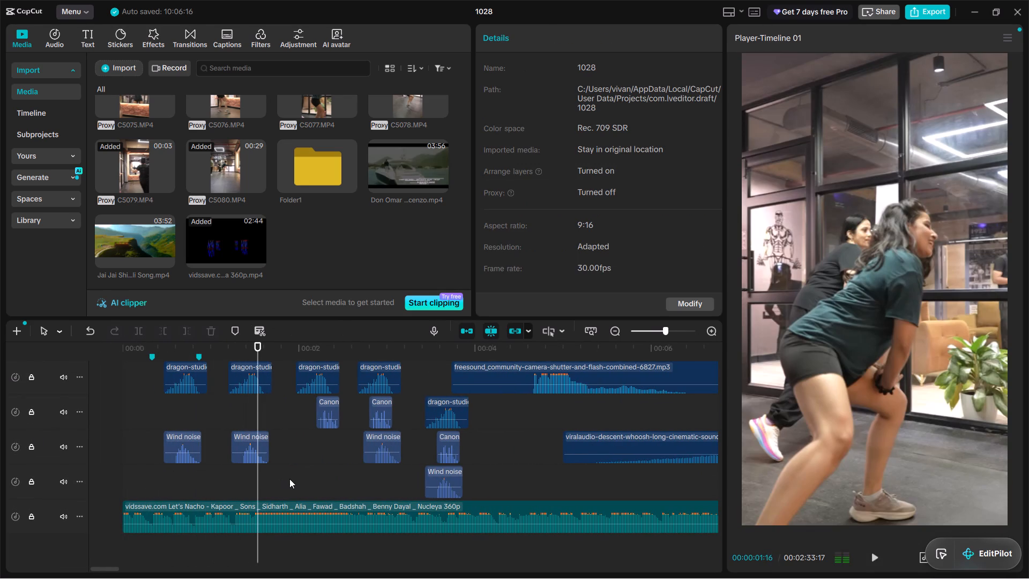
pyautogui.press('m')
pyautogui.press('space')
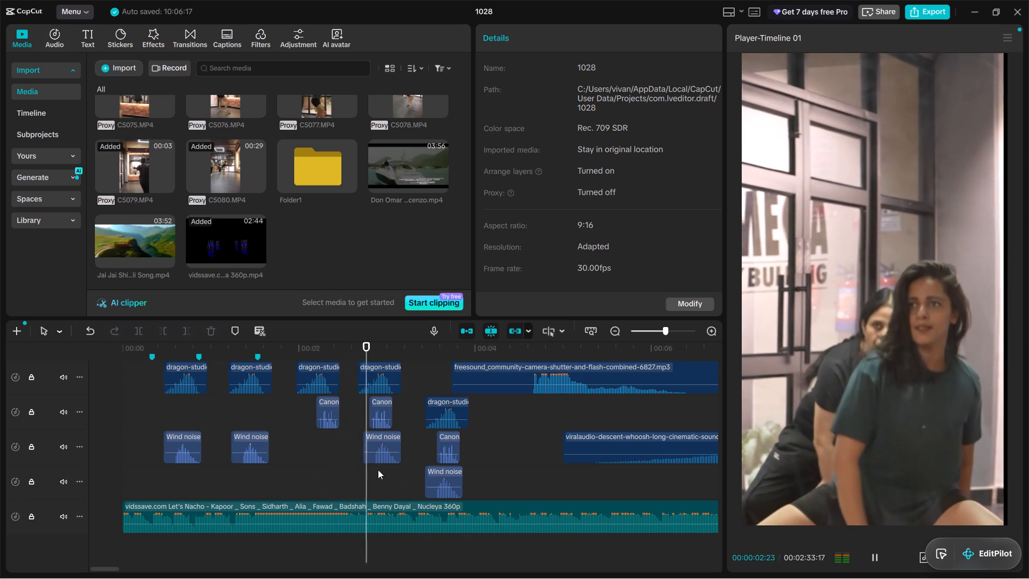
# Replay the first three seconds repeatedly to compare the beat markers with the song, the cuts and the sound effects.
pyautogui.press('space')
pyautogui.click(197, 481)
pyautogui.moveTo(197, 481); pyautogui.dragTo(0, 427)
pyautogui.press('space')
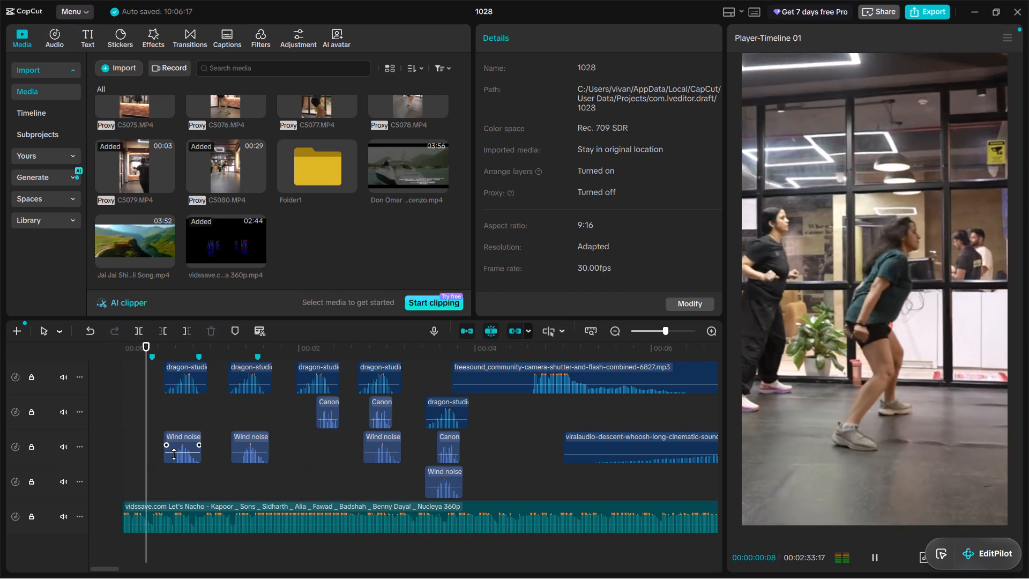
pyautogui.press('space')
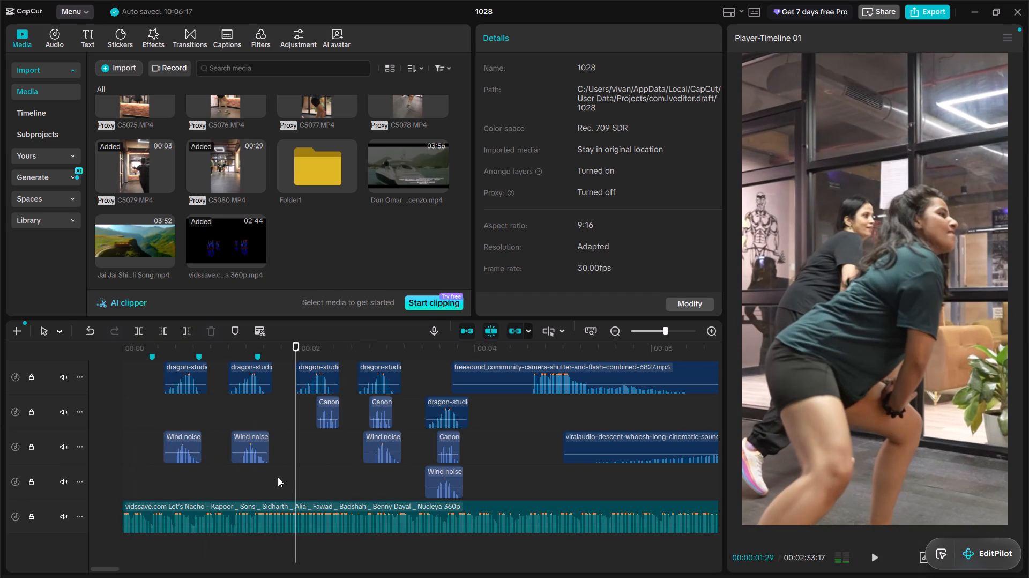
pyautogui.press('space')
pyautogui.press('space')
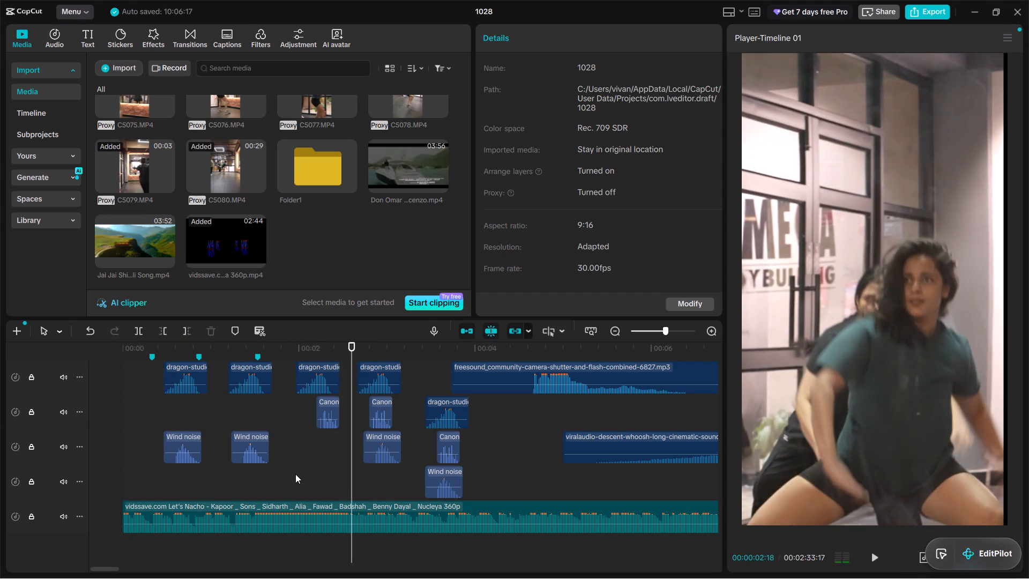
pyautogui.click(290, 473)
pyautogui.moveTo(290, 473); pyautogui.dragTo(0, 458)
pyautogui.press('space')
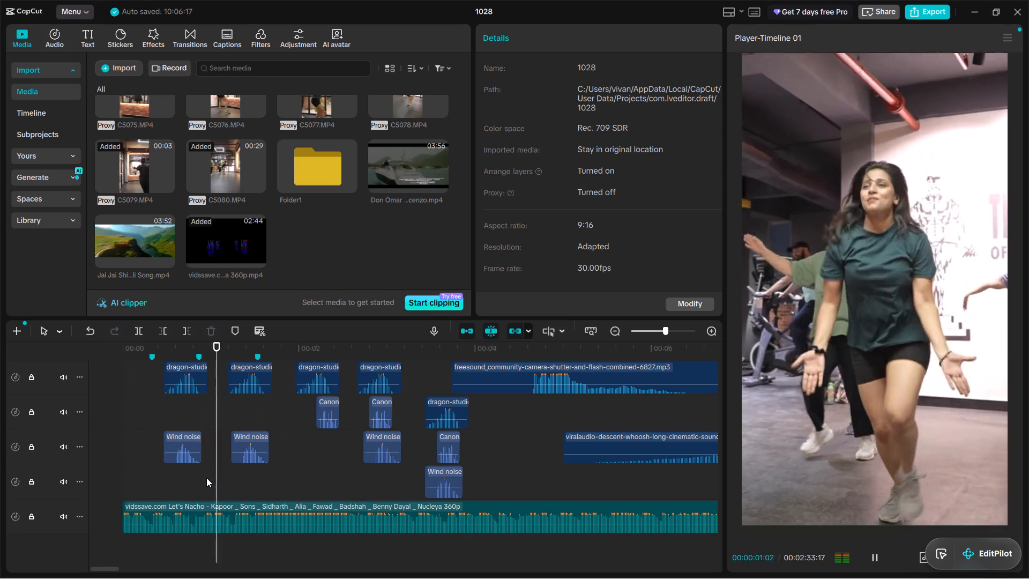
pyautogui.press('space')
pyautogui.click(239, 490)
pyautogui.moveTo(239, 490); pyautogui.dragTo(0, 502)
pyautogui.press('space')
pyautogui.press('space')
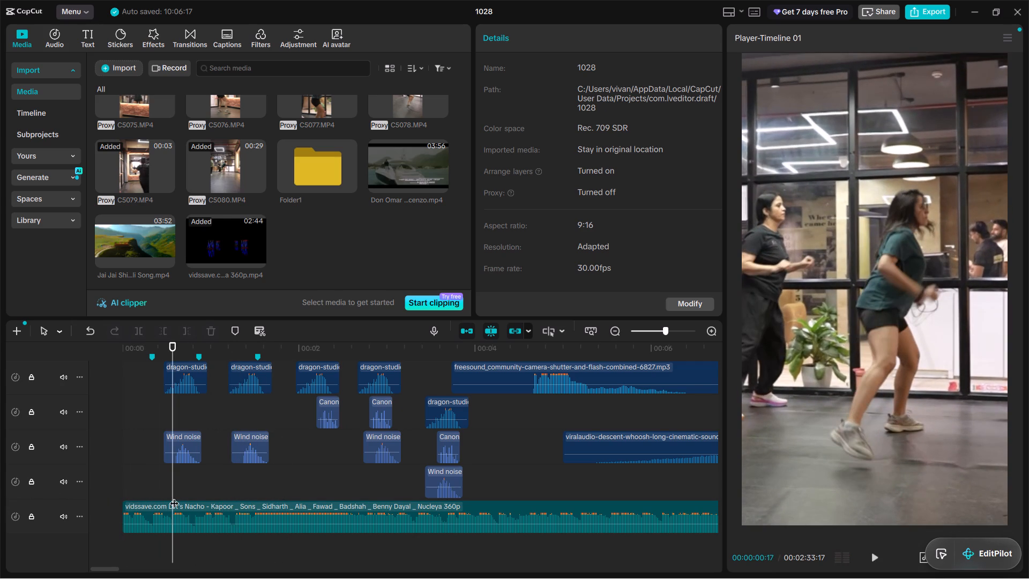
pyautogui.press('space')
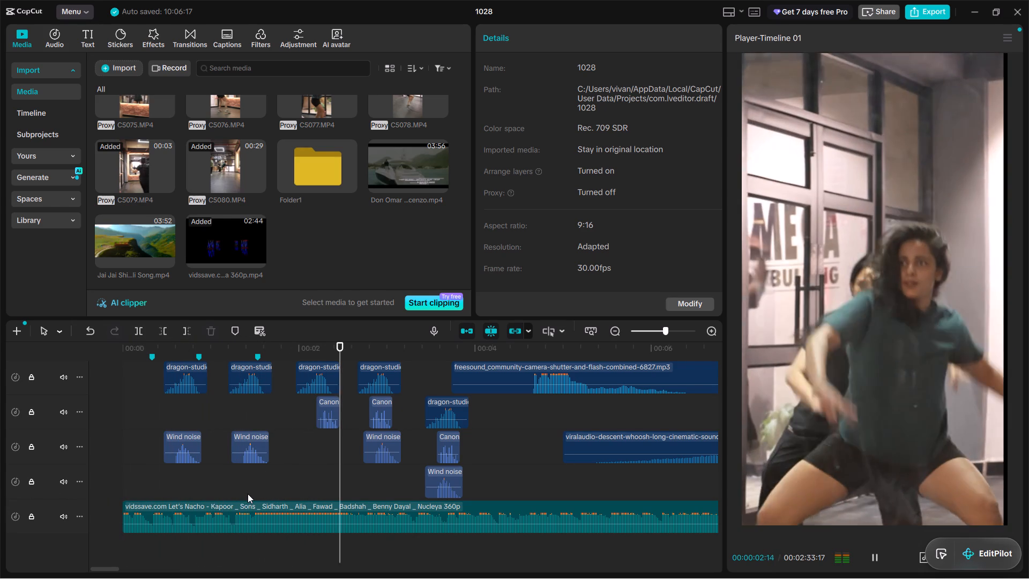
pyautogui.press('space')
pyautogui.click(251, 488)
pyautogui.moveTo(251, 488); pyautogui.dragTo(0, 441)
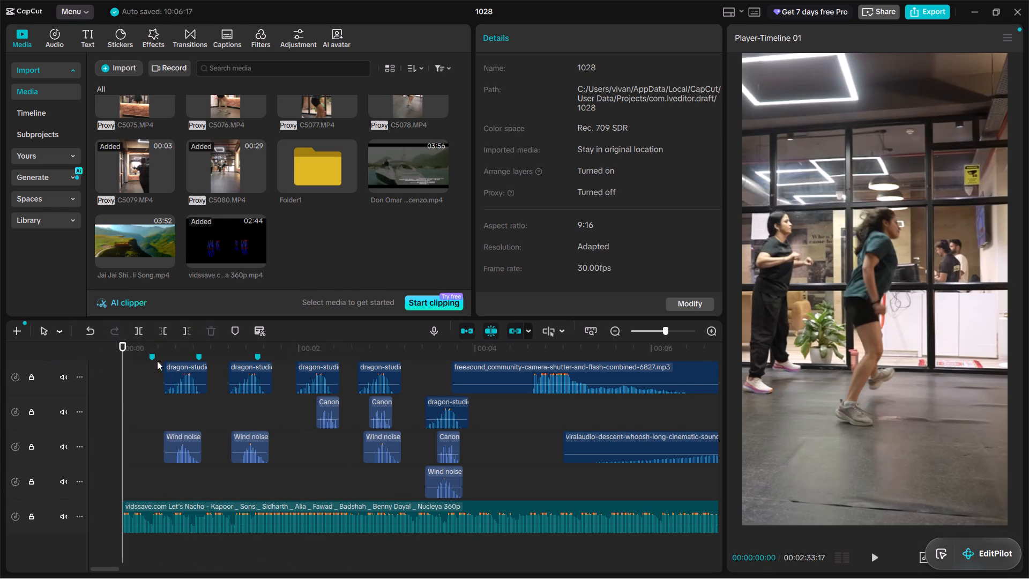
# Delete all the existing beat markers from the timeline.
pyautogui.rightClick(151, 359)
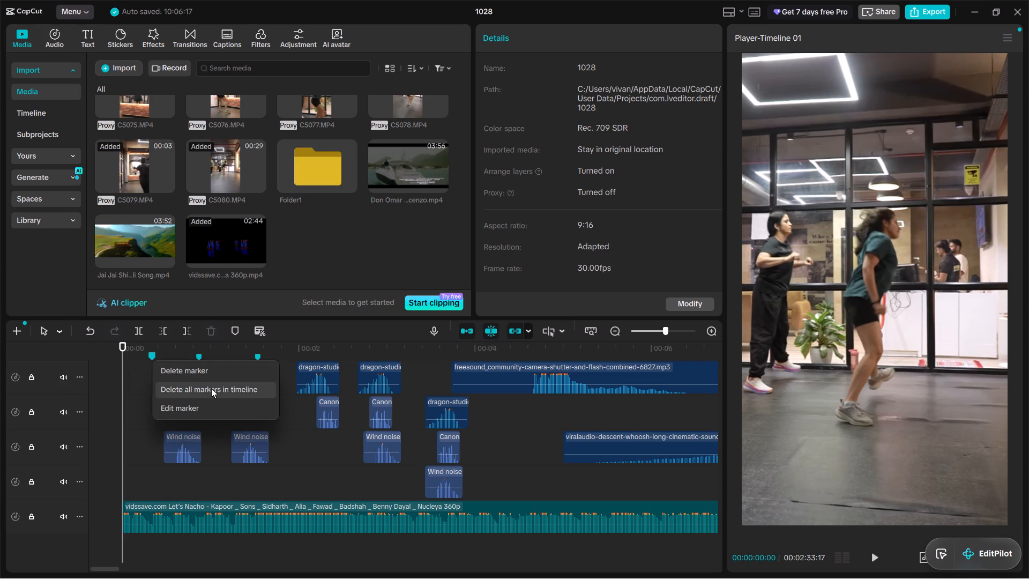
pyautogui.click(211, 388)
# Play from the start and add beat markers at about 00:00:00:10, 00:00:00:29, 00:00:01:15, 00:00:02:01 and 00:00:02:20.
pyautogui.press('space')
pyautogui.press('space')
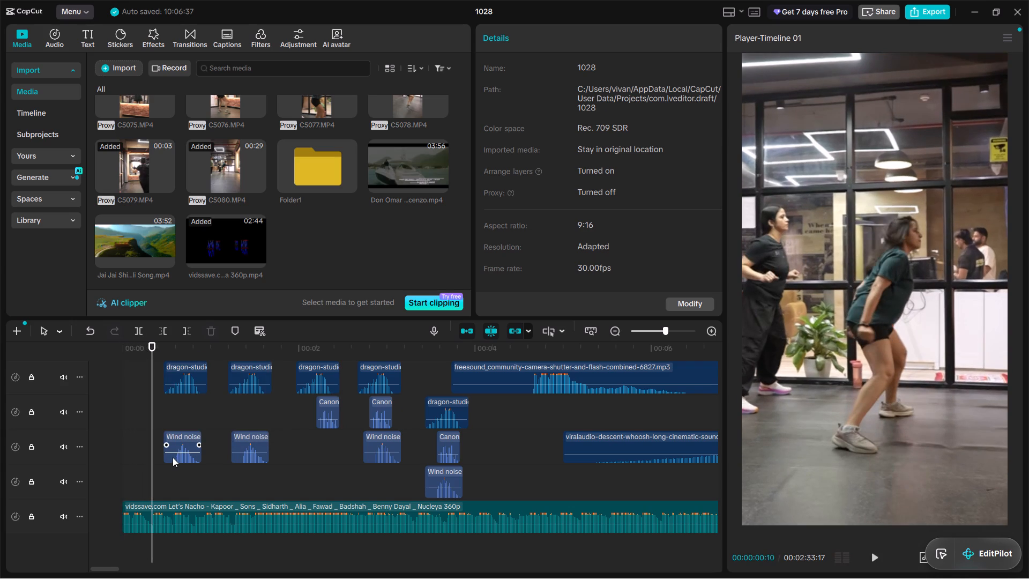
pyautogui.press('m')
pyautogui.press('space')
pyautogui.press('space')
pyautogui.press('space')
pyautogui.press('space')
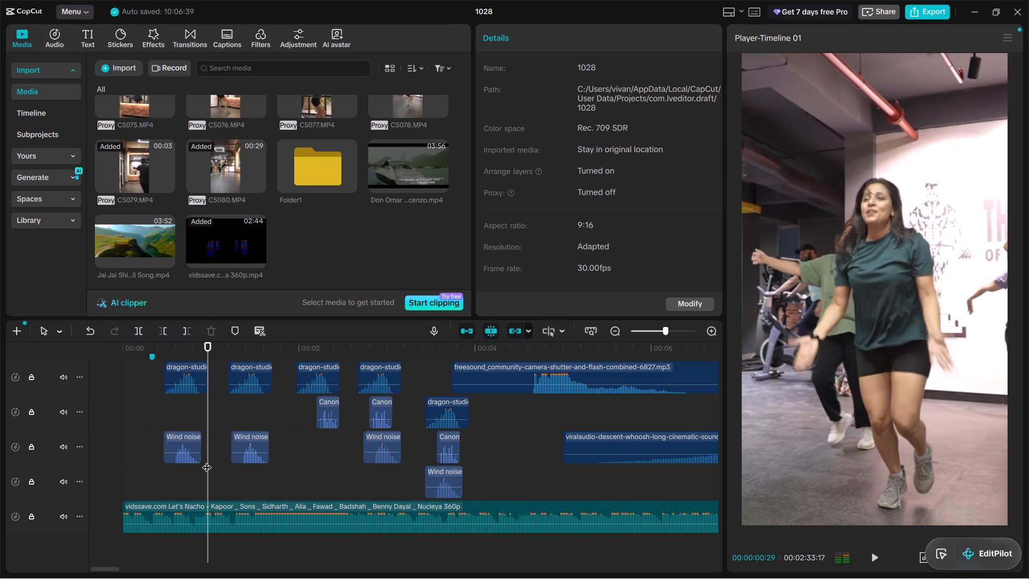
pyautogui.press('m')
pyautogui.press('space')
pyautogui.press('space')
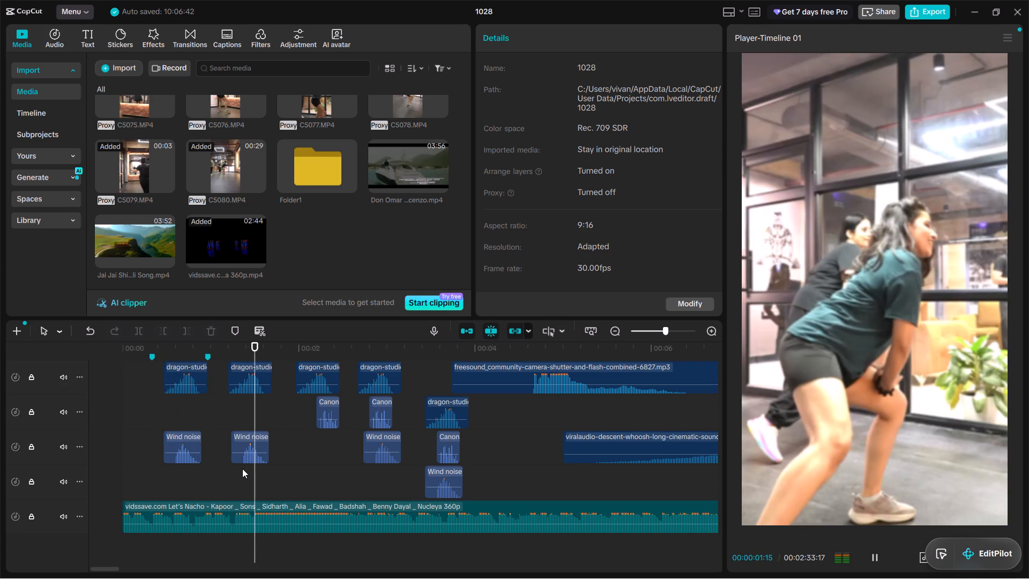
pyautogui.press('m')
pyautogui.press('space')
pyautogui.press('space')
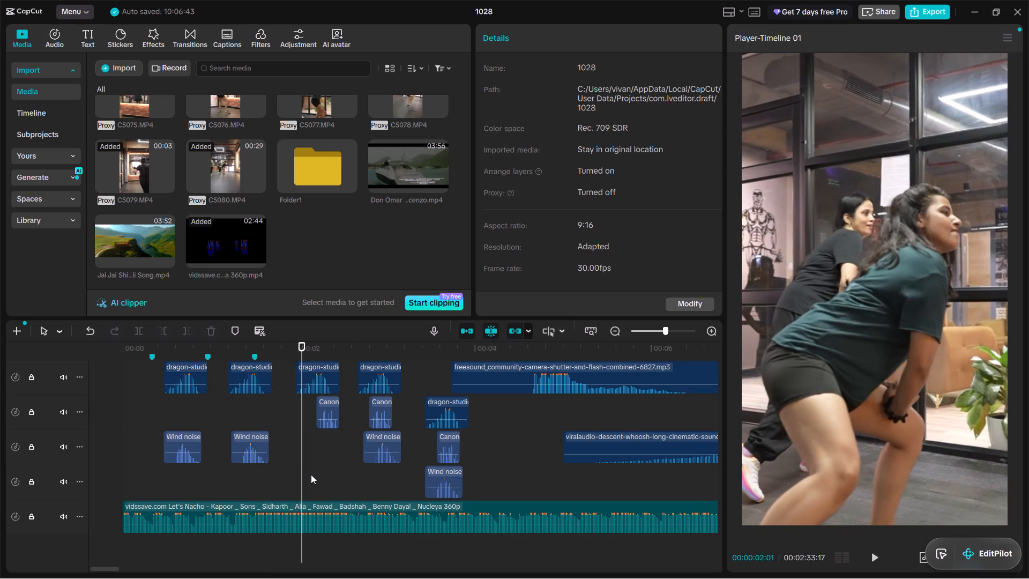
pyautogui.write('m')
pyautogui.press('space')
pyautogui.press('space')
pyautogui.write('m')
# Continue through the song and add beat markers at about 00:00:04:08, 00:00:06:03 and 00:00:07:27.
pyautogui.press('space')
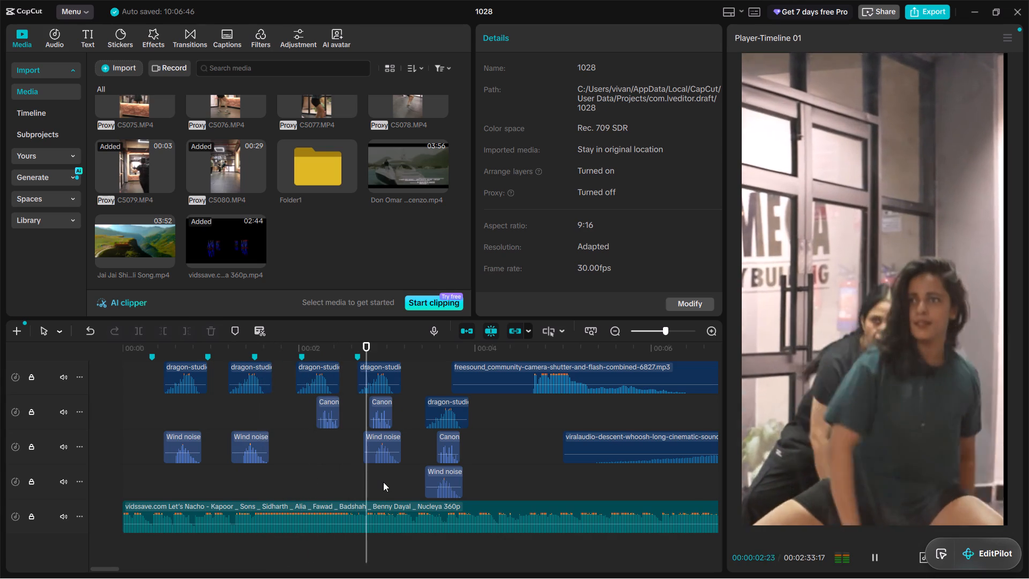
pyautogui.press('space')
pyautogui.write('m')
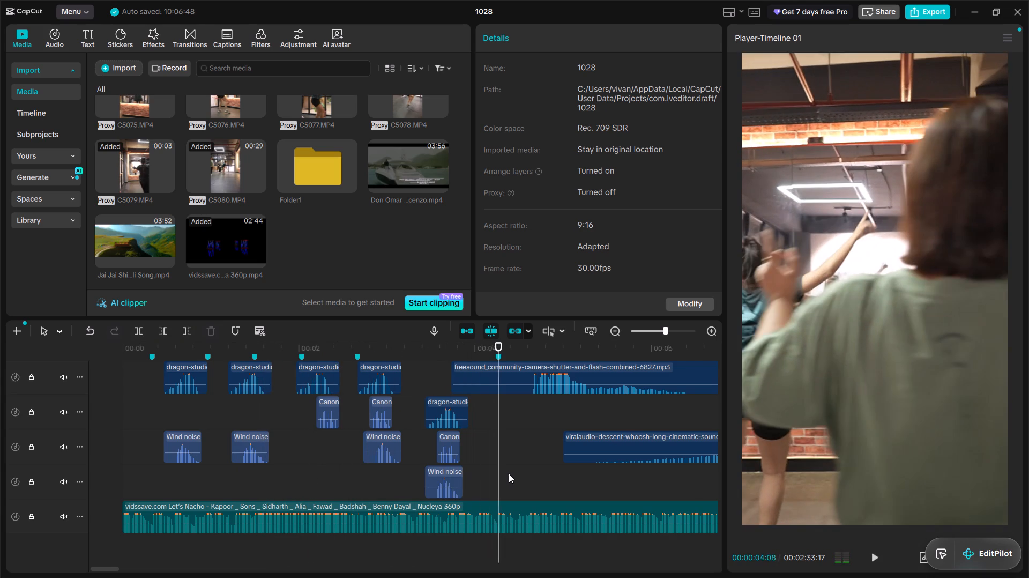
pyautogui.press('space')
pyautogui.press('space')
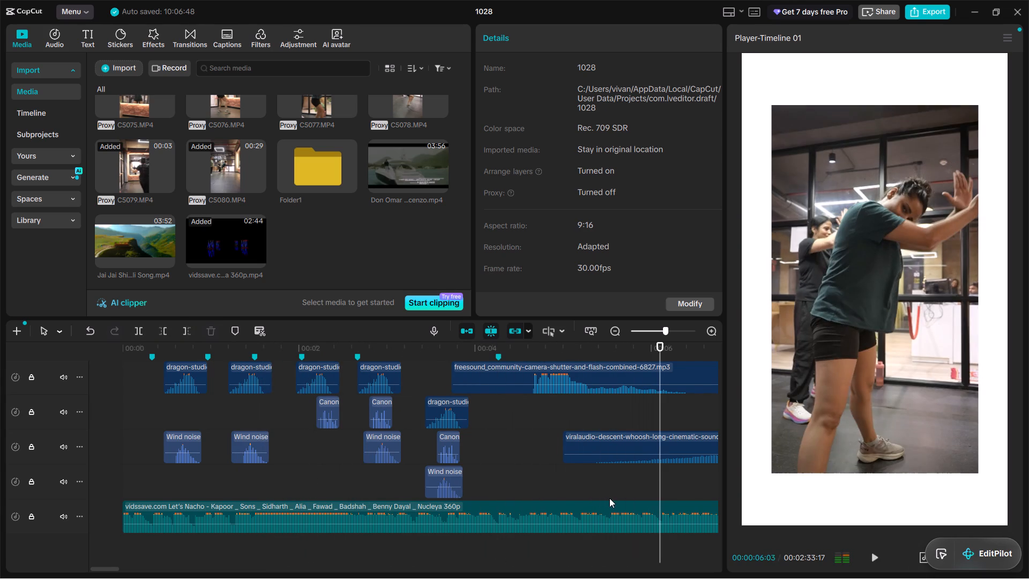
pyautogui.write('m')
pyautogui.press('space')
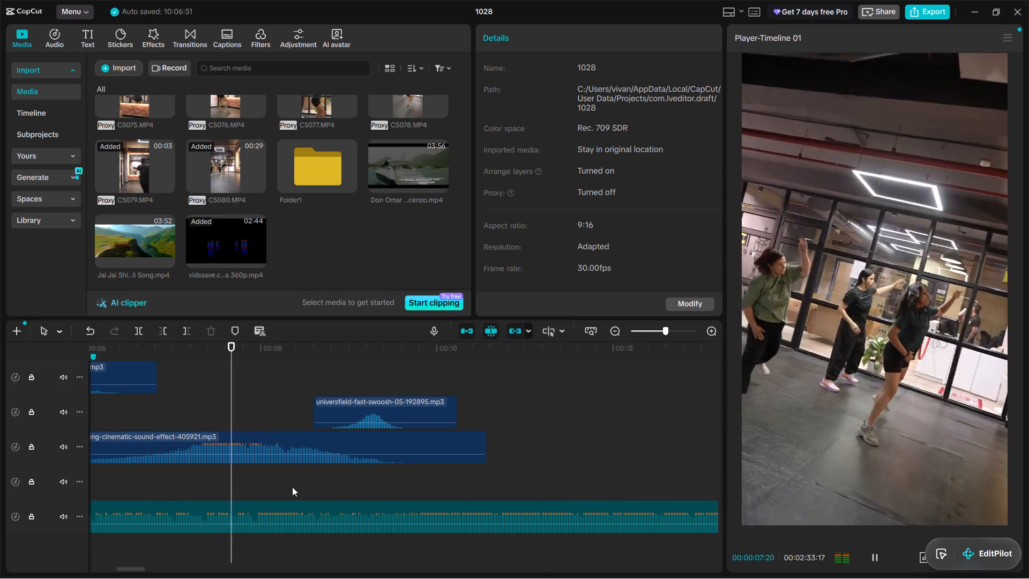
pyautogui.press('space')
pyautogui.press('m')
# Replay the part just before eight seconds and add beat markers at about 00:00:08:04 and 00:00:08:11.
pyautogui.press('space')
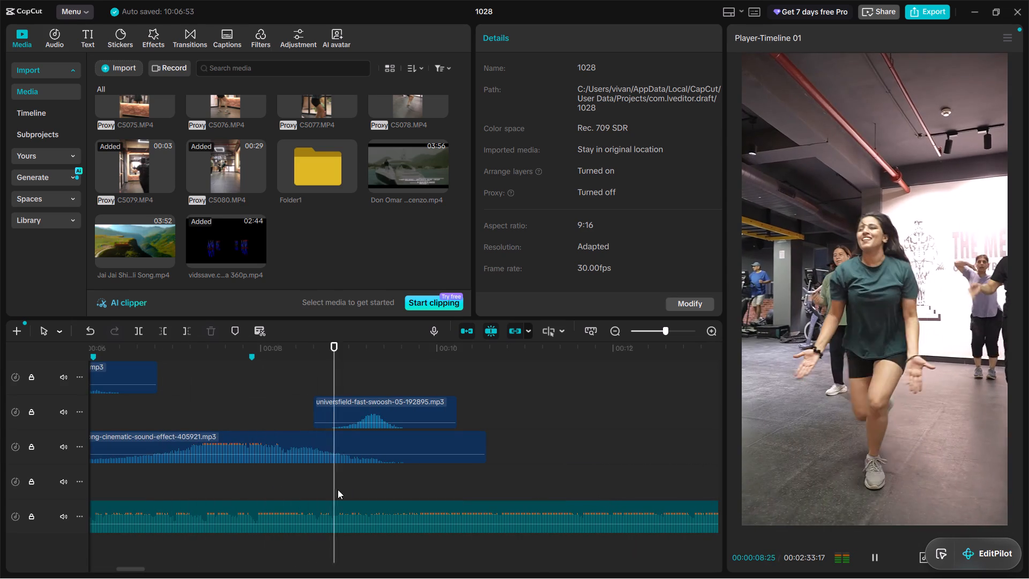
pyautogui.press('space')
pyautogui.click(248, 487)
pyautogui.press('space')
pyautogui.press('space')
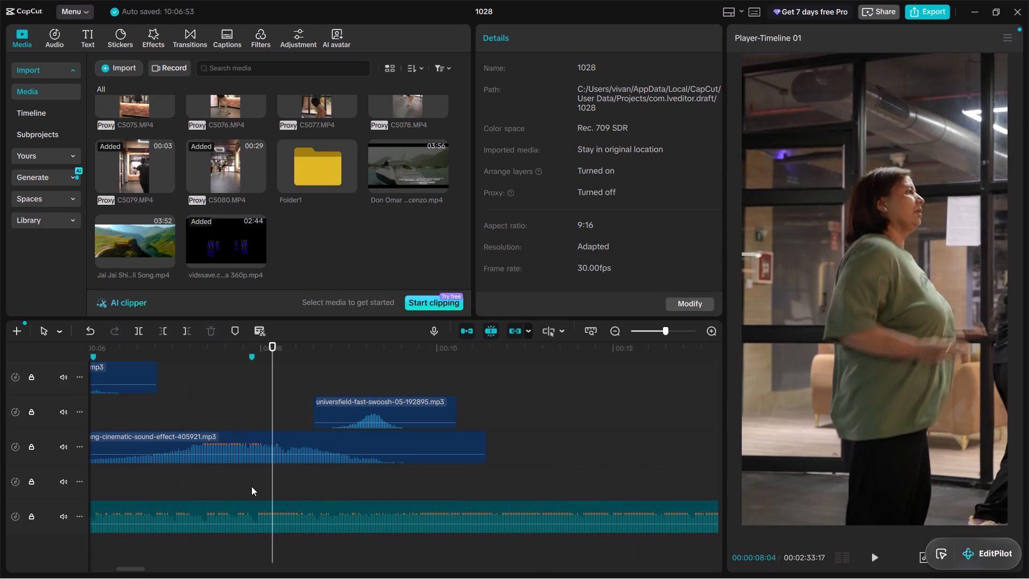
pyautogui.write('m')
pyautogui.press('space')
pyautogui.press('space')
pyautogui.write('m')
# Play on to ten seconds, step back to find the missed beat, and add a marker at about 00:00:09:22.
pyautogui.press('space')
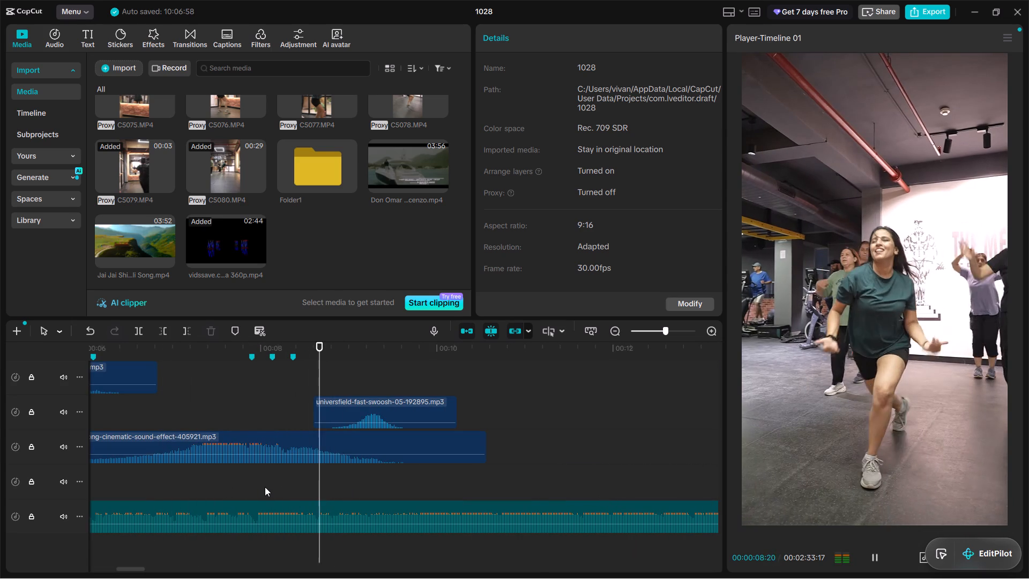
pyautogui.press('space')
pyautogui.press('space')
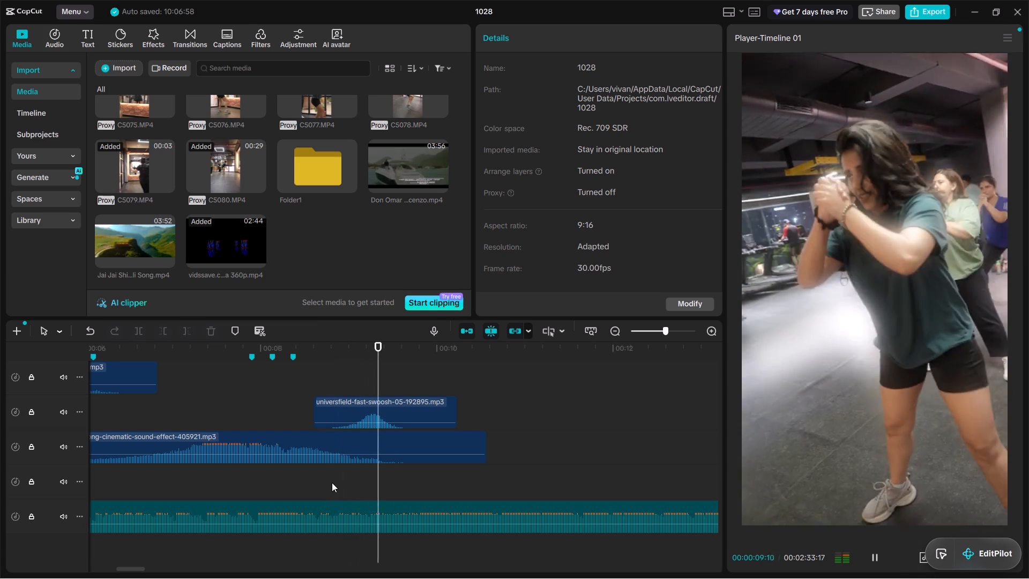
pyautogui.press('space')
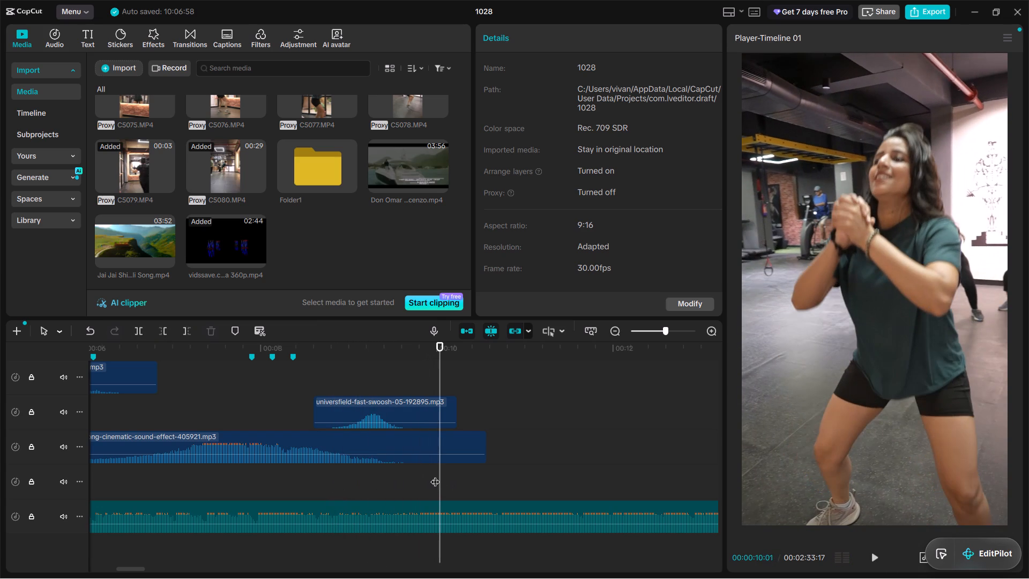
pyautogui.click(427, 473)
pyautogui.press('space')
pyautogui.click(413, 473)
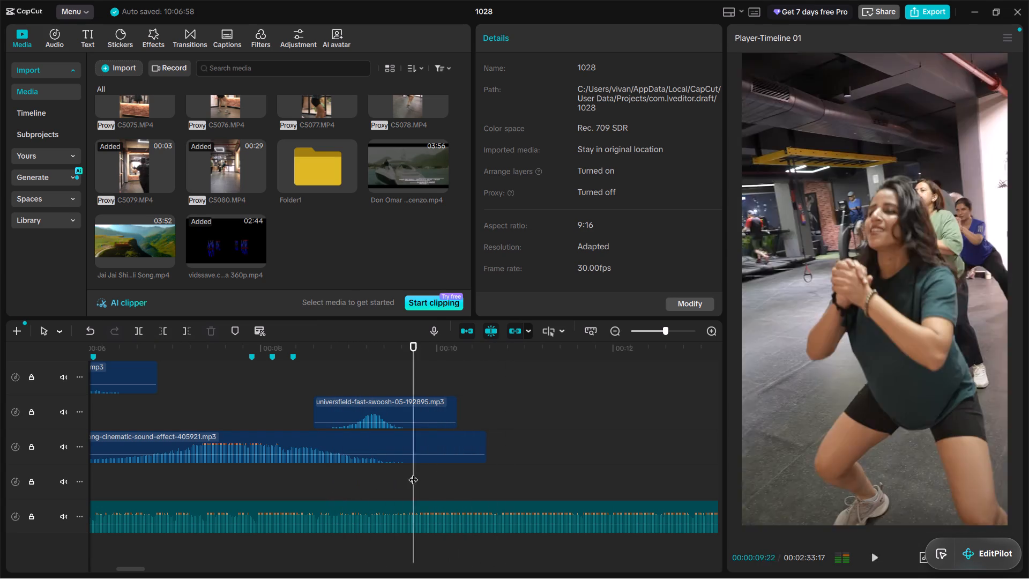
pyautogui.press('space')
pyautogui.click(413, 473)
pyautogui.write('m')
# Replay the song from just after the 00:00:09:22 marker and add a beat marker at 00:00:11:00.
pyautogui.press('space')
pyautogui.press('space')
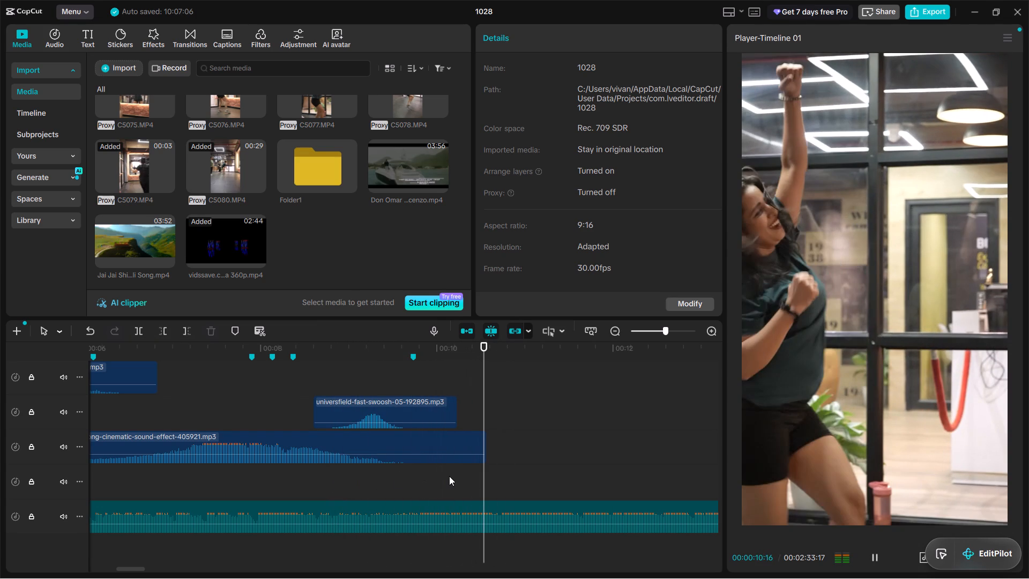
pyautogui.click(424, 475)
pyautogui.click(417, 472)
pyautogui.press('space')
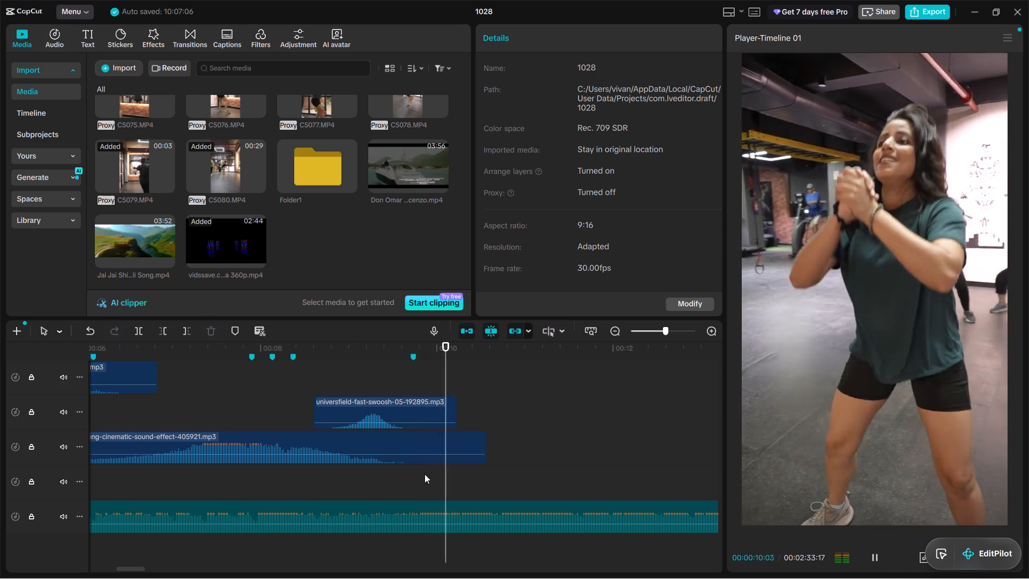
pyautogui.press('space')
pyautogui.press('space')
pyautogui.press('space')
pyautogui.write('m')
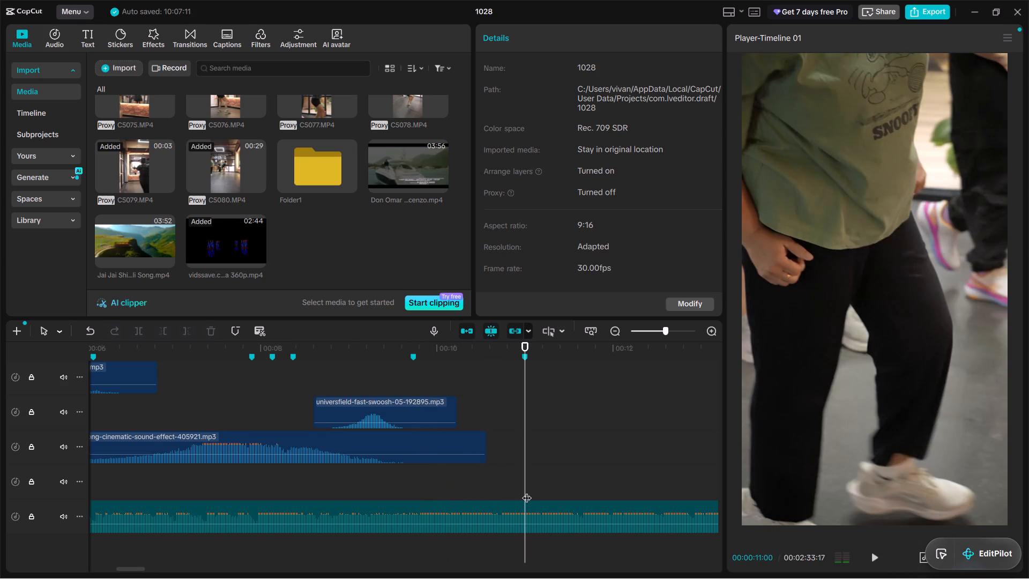
# Continue through the song and add beat markers at about 00:00:11:23, 00:00:12:20 and 00:00:13:02.
pyautogui.press('space')
pyautogui.press('space')
pyautogui.write('m')
pyautogui.press('space')
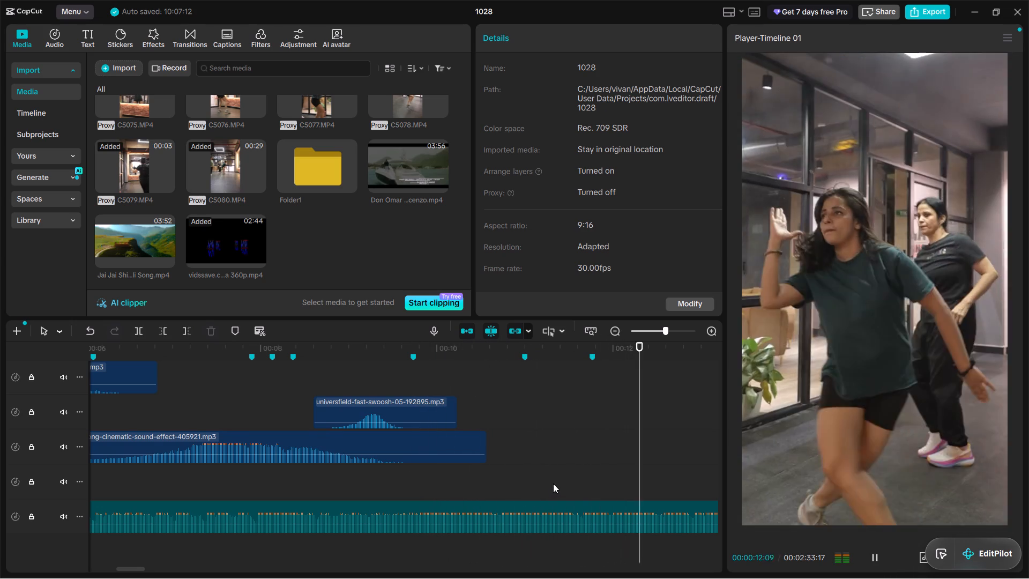
pyautogui.press('space')
pyautogui.write('m')
pyautogui.press('space')
pyautogui.press('space')
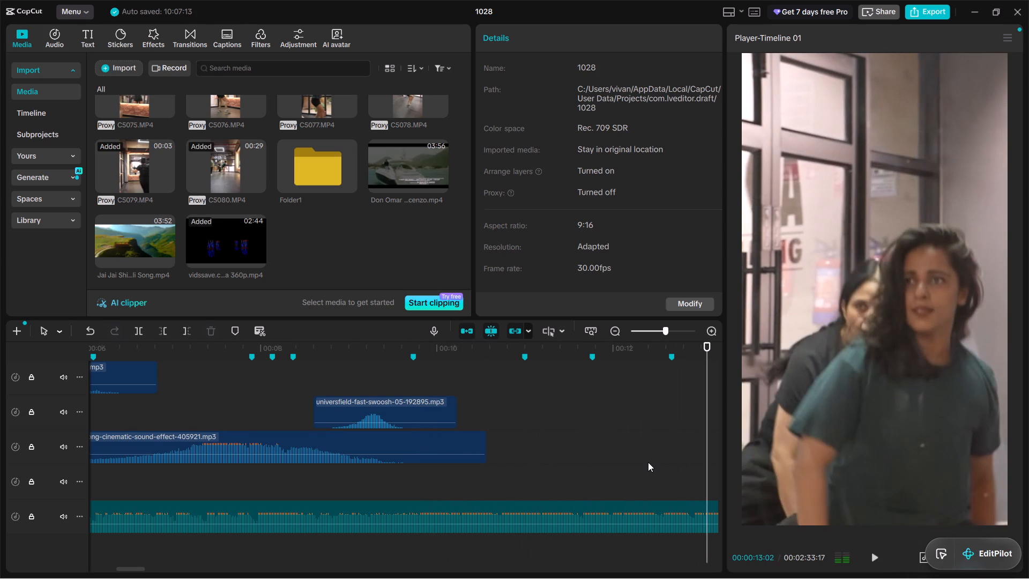
pyautogui.write('m')
# Continue through the song and add beat markers at about 00:00:13:19, 00:00:14:15 and 00:00:15:11.
pyautogui.press('space')
pyautogui.press('space')
pyautogui.write('m')
pyautogui.press('space')
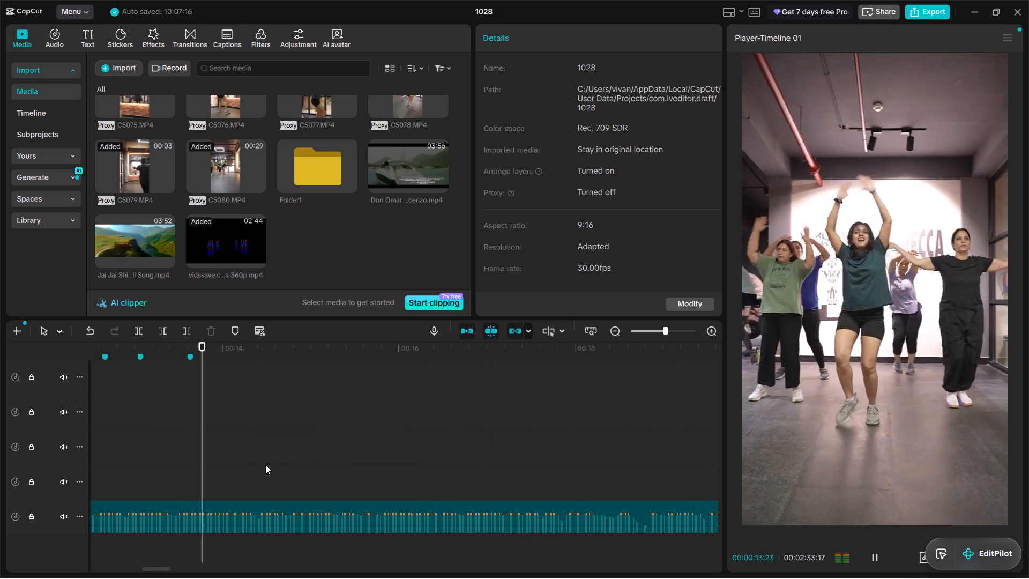
pyautogui.press('space')
pyautogui.write('m')
pyautogui.press('space')
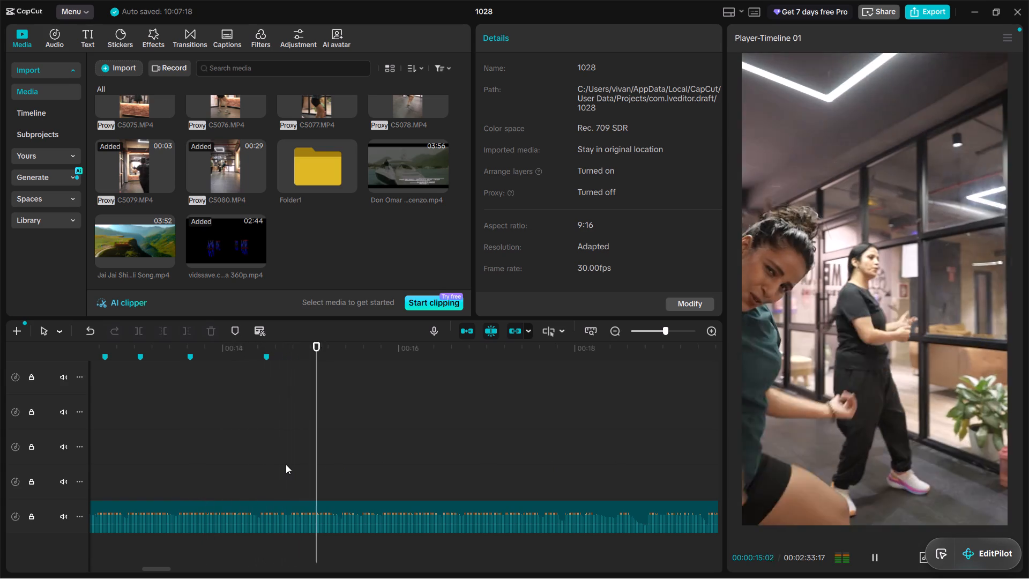
pyautogui.press('space')
pyautogui.write('m')
# Replay from the 00:00:15:11 marker and add beat markers at about 00:00:15:25, 00:00:16:12 and 00:00:17:01.
pyautogui.press('space')
pyautogui.press('space')
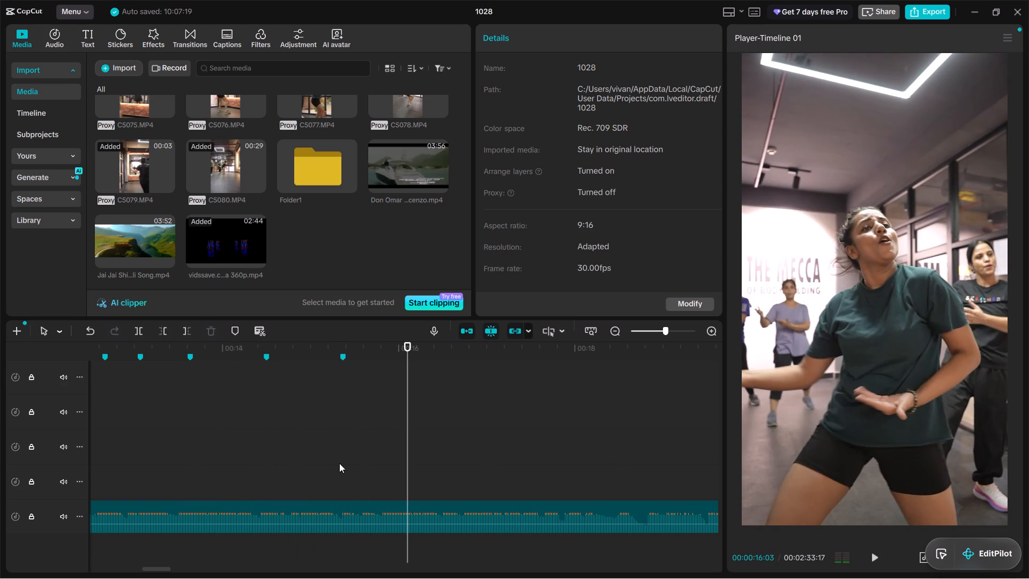
pyautogui.click(342, 464)
pyautogui.press('space')
pyautogui.press('space')
pyautogui.press('m')
pyautogui.press('space')
pyautogui.press('space')
pyautogui.write('m')
pyautogui.press('space')
pyautogui.press('space')
pyautogui.press('m')
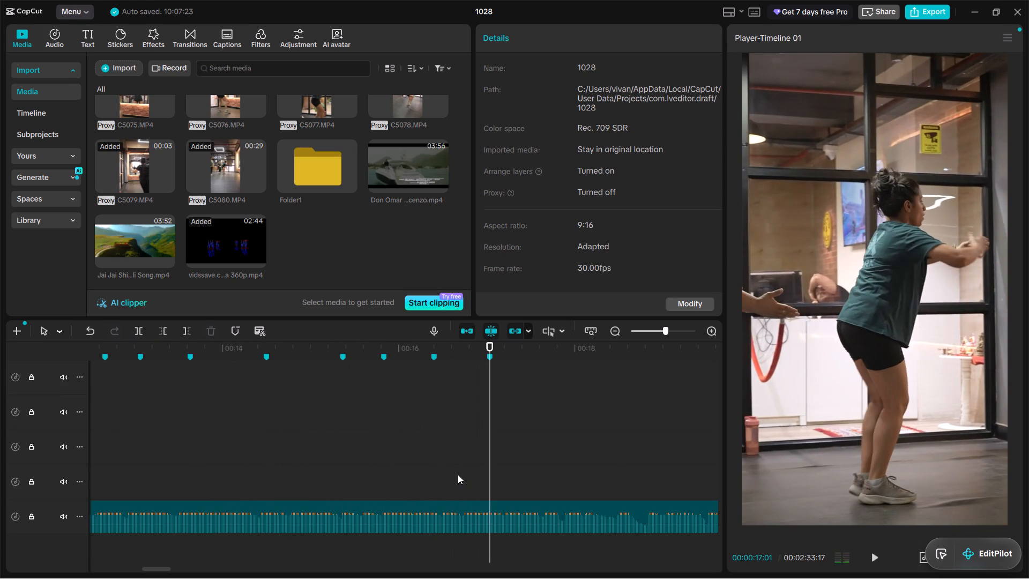
# Continue through the song and add beat markers at about 00:00:17:09, 00:00:18:24 and 00:00:20:19.
pyautogui.press('space')
pyautogui.press('space')
pyautogui.write('m')
pyautogui.press('space')
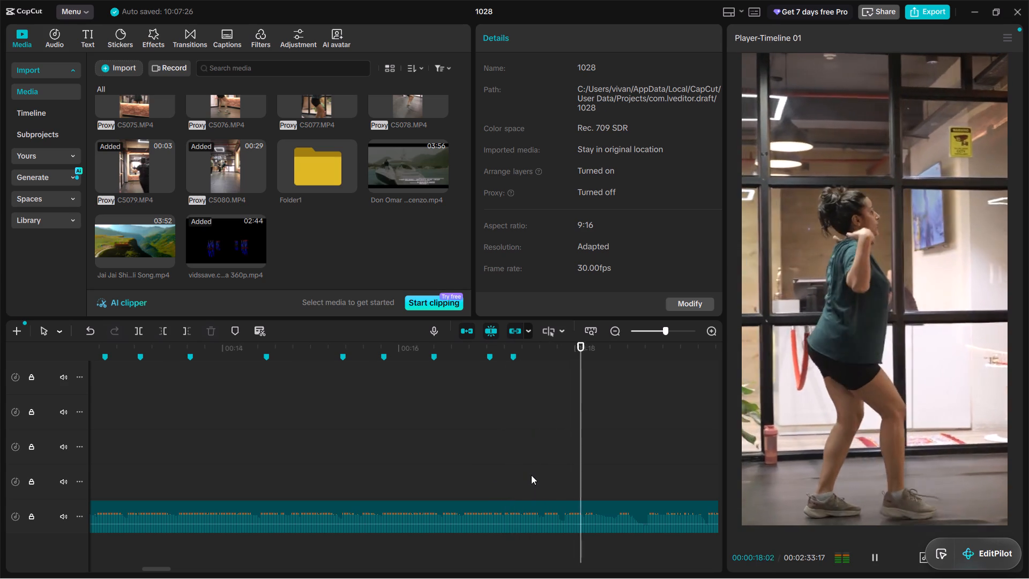
pyautogui.press('space')
pyautogui.write('m')
pyautogui.press('space')
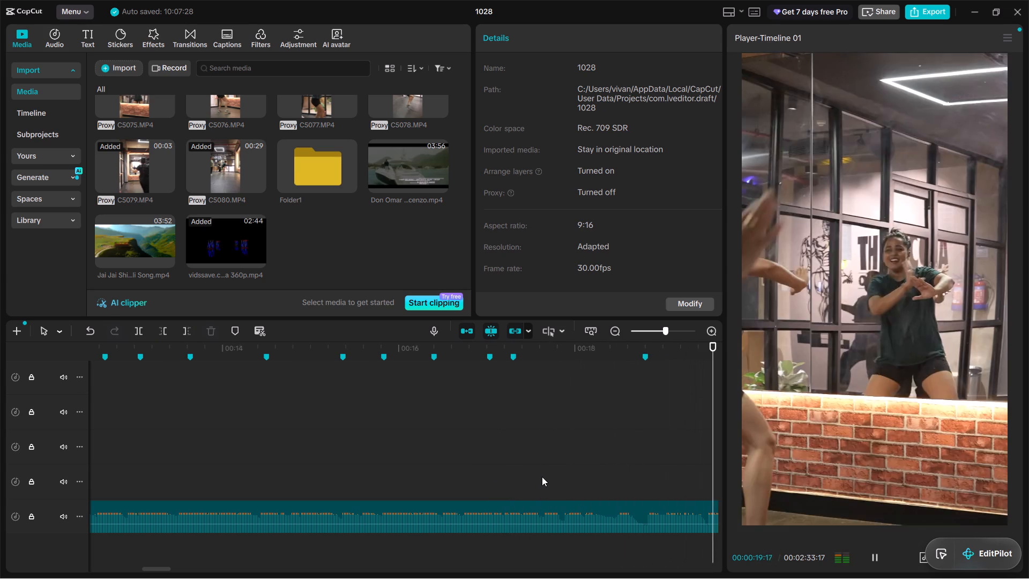
pyautogui.press('space')
pyautogui.write('m')
# Play on past the end of the video clips and add beat markers at about 00:00:24:07, 00:00:26:02 and 00:00:27:29.
pyautogui.press('space')
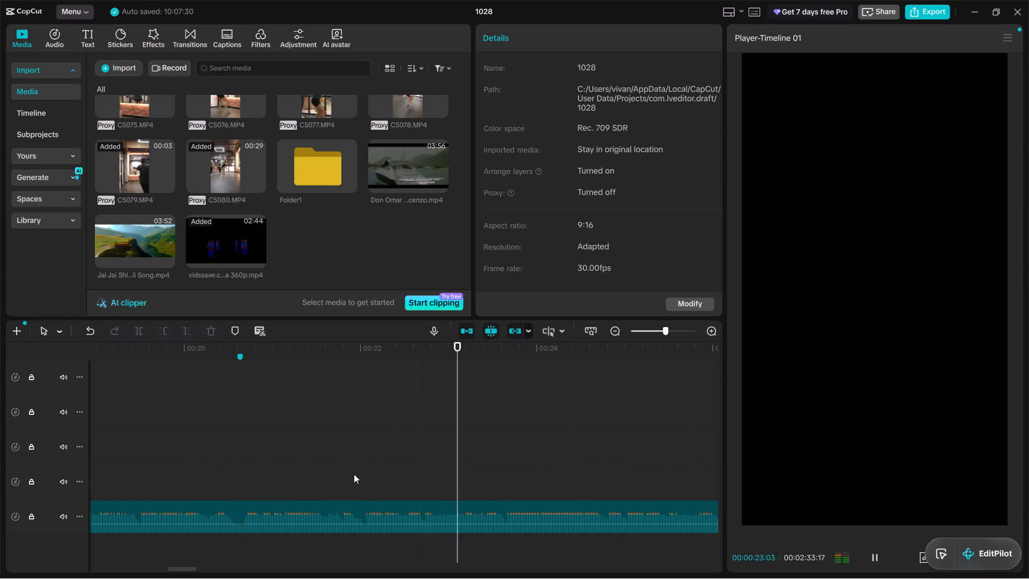
pyautogui.press('space')
pyautogui.press('m')
pyautogui.press('space')
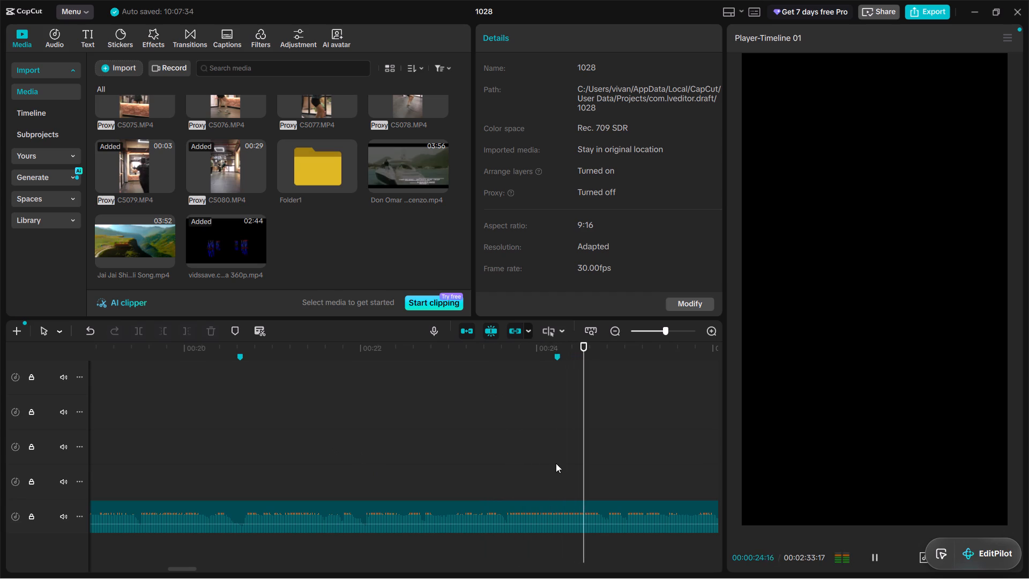
pyautogui.press('space')
pyautogui.write('m')
pyautogui.press('space')
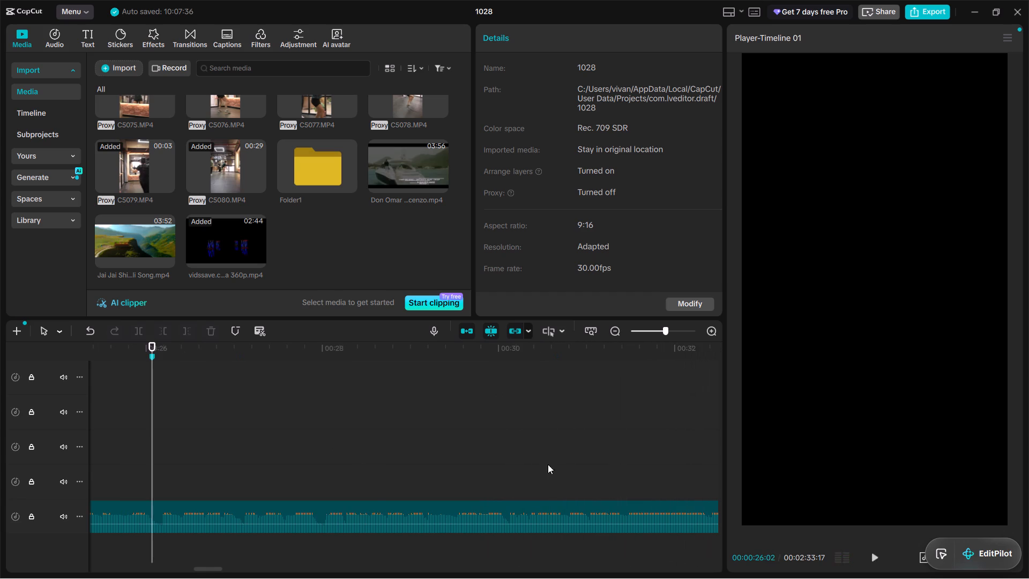
pyautogui.press('space')
pyautogui.press('space')
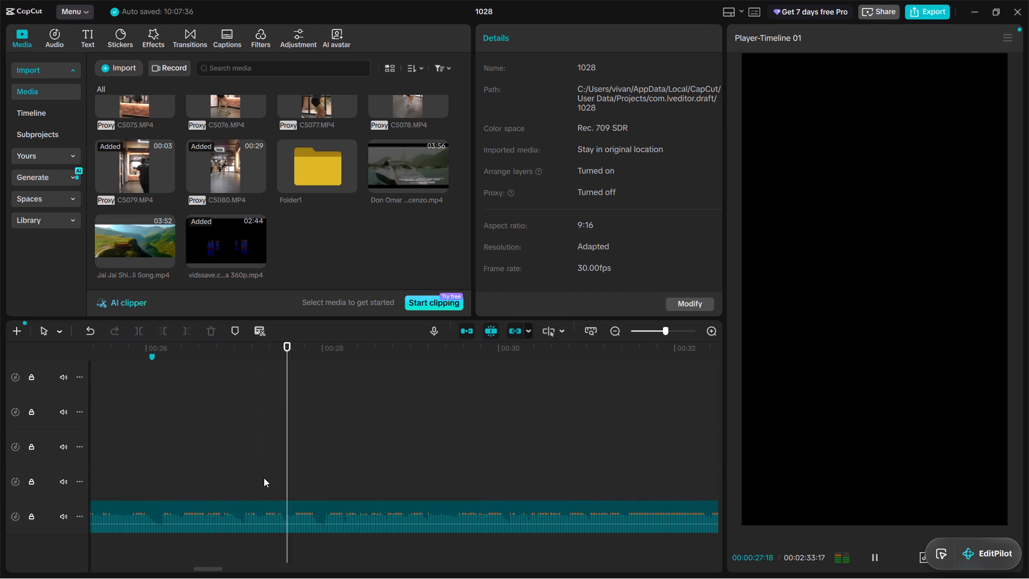
pyautogui.press('space')
pyautogui.write('m')
# Continue through the song and add beat markers at about 00:00:29:16 and 00:00:31:12.
pyautogui.press('space')
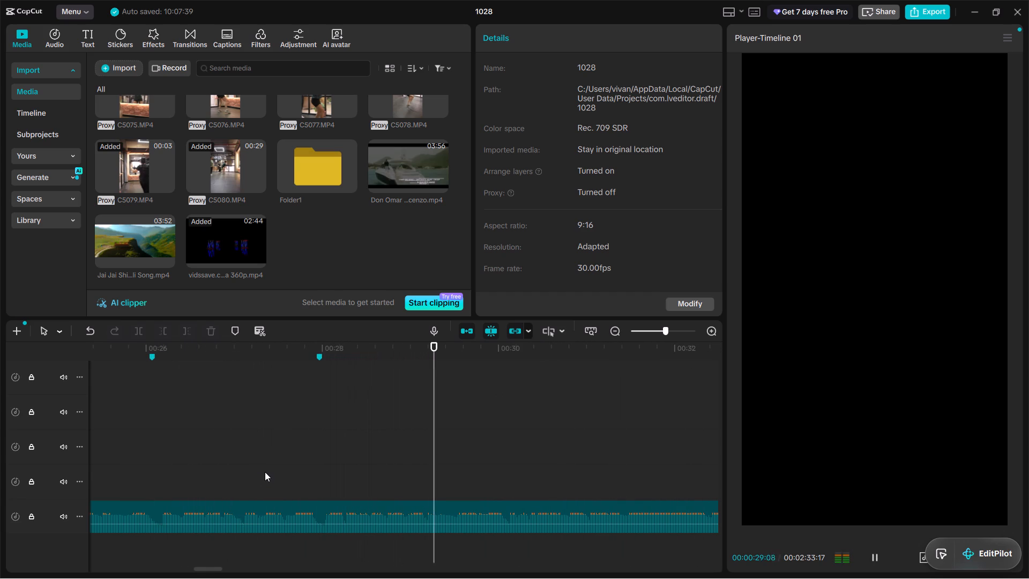
pyautogui.press('space')
pyautogui.write('m')
pyautogui.press('space')
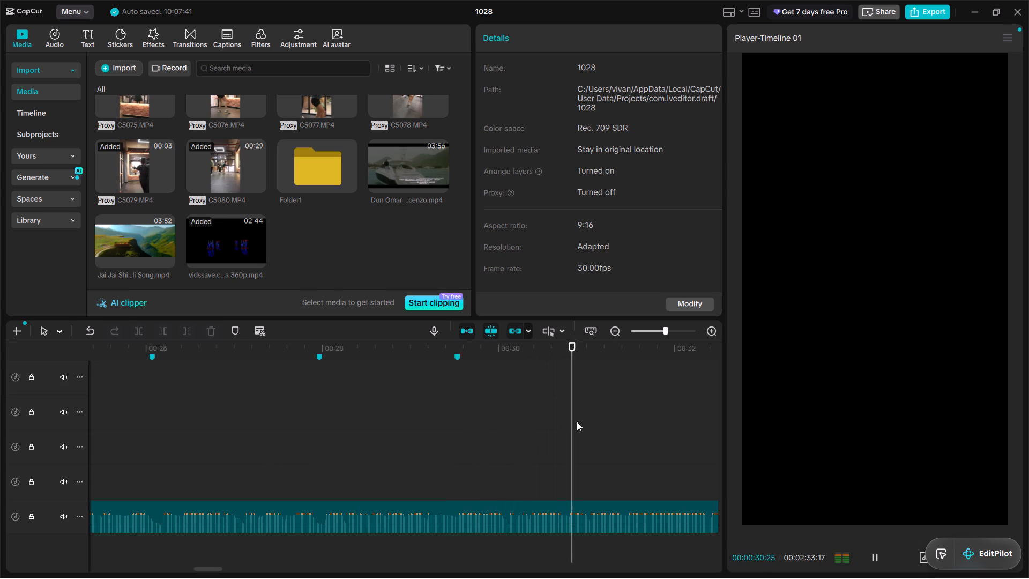
pyautogui.press('space')
pyautogui.write('m')
# Return to the timeline start and trim the first clip to the marker at about 00:00:00:10, accepting duplicate frames for its transition.
pyautogui.press('space')
pyautogui.press('space')
pyautogui.click(332, 440)
pyautogui.moveTo(332, 440); pyautogui.dragTo(327, 442)
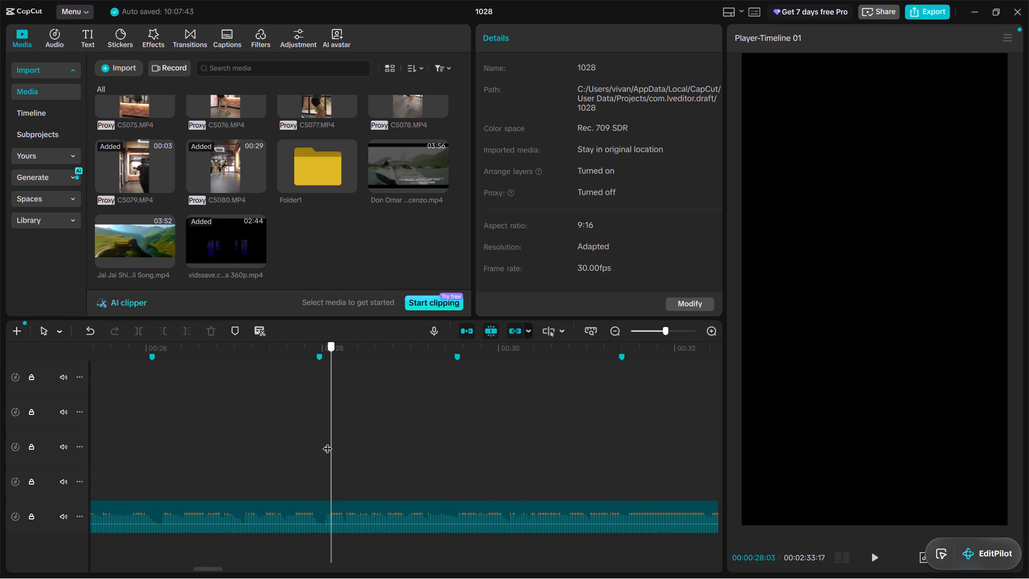
pyautogui.moveTo(327, 442); pyautogui.dragTo(0, 455)
pyautogui.scroll(14, 162, 442)
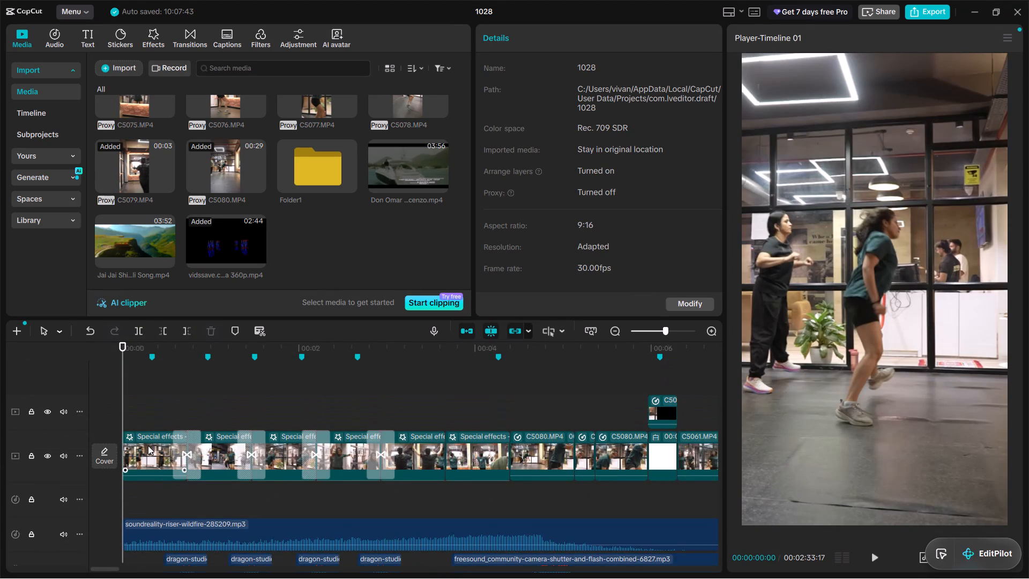
pyautogui.keyDown('ctrl'); pyautogui.scroll(6, 148, 446); pyautogui.keyUp('ctrl')
pyautogui.click(162, 456)
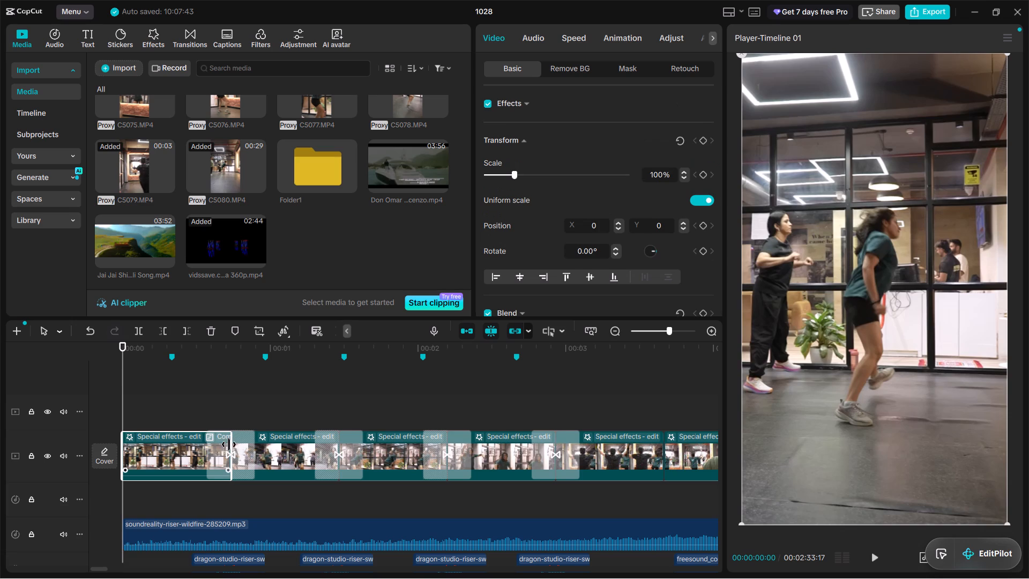
pyautogui.moveTo(229, 444); pyautogui.dragTo(168, 432)
pyautogui.click(210, 447)
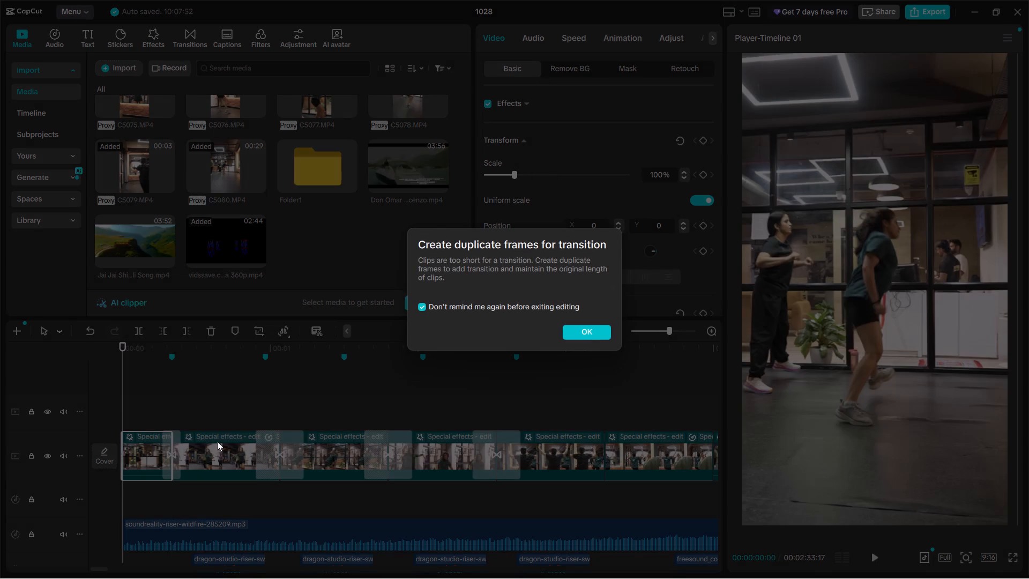
pyautogui.click(585, 332)
# Trim the ends of the second and third main-track clips to the markers at about 00:00:00:29 and 00:00:01:15.
pyautogui.press('space')
pyautogui.press('space')
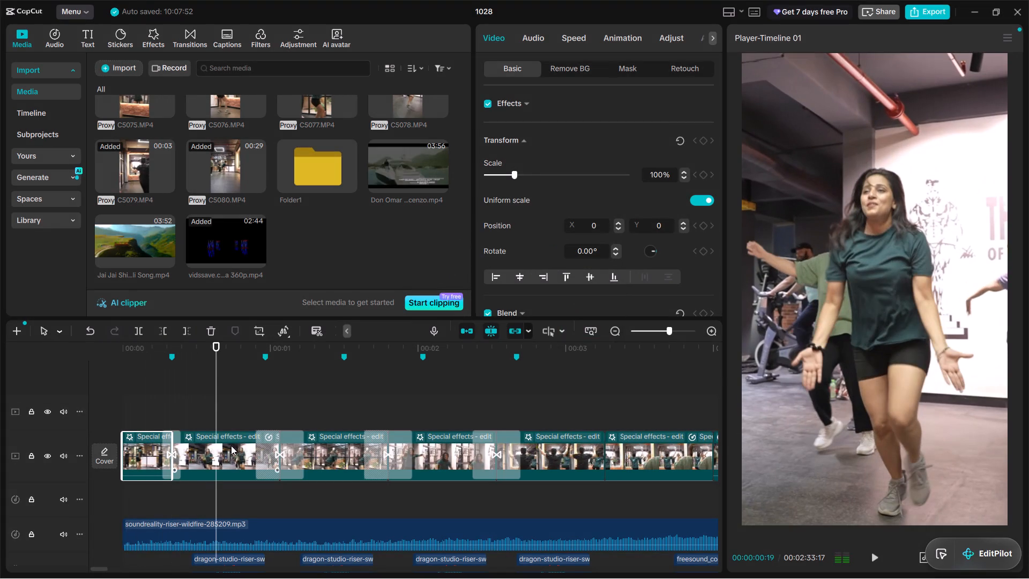
pyautogui.click(231, 446)
pyautogui.moveTo(282, 444); pyautogui.dragTo(270, 443)
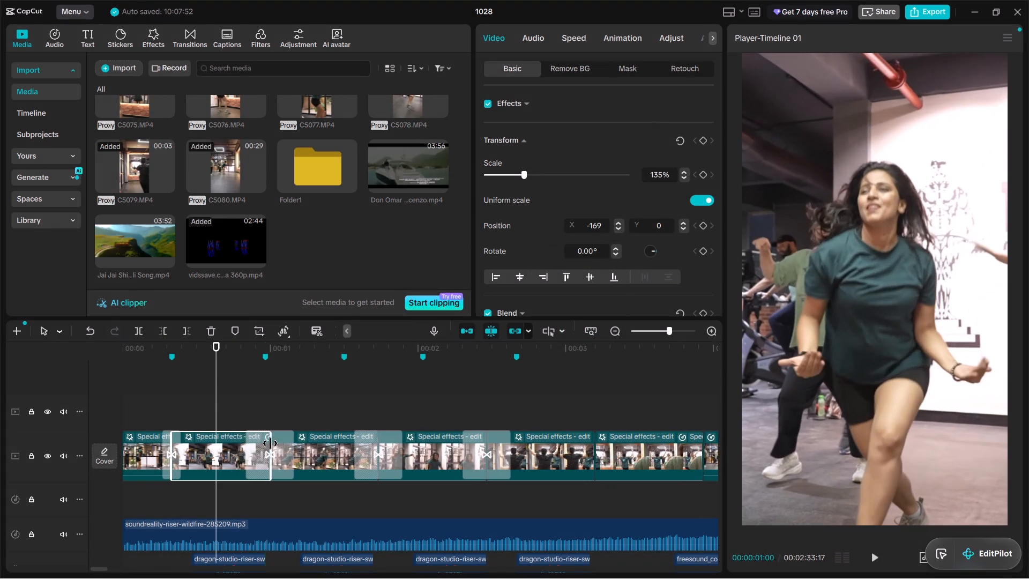
pyautogui.moveTo(270, 443); pyautogui.dragTo(265, 444)
pyautogui.press('space')
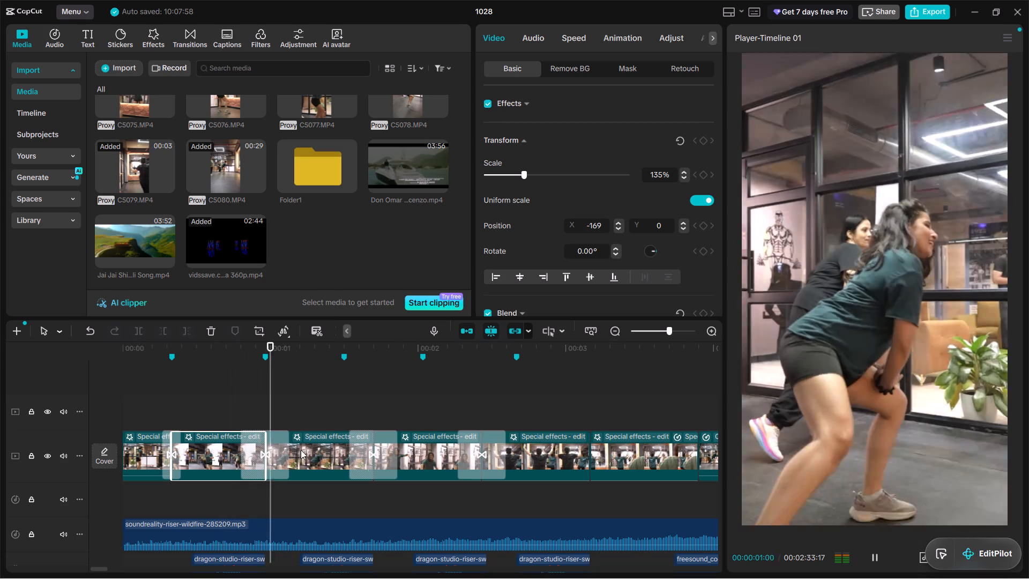
pyautogui.press('space')
pyautogui.click(316, 450)
pyautogui.moveTo(372, 435); pyautogui.dragTo(337, 428)
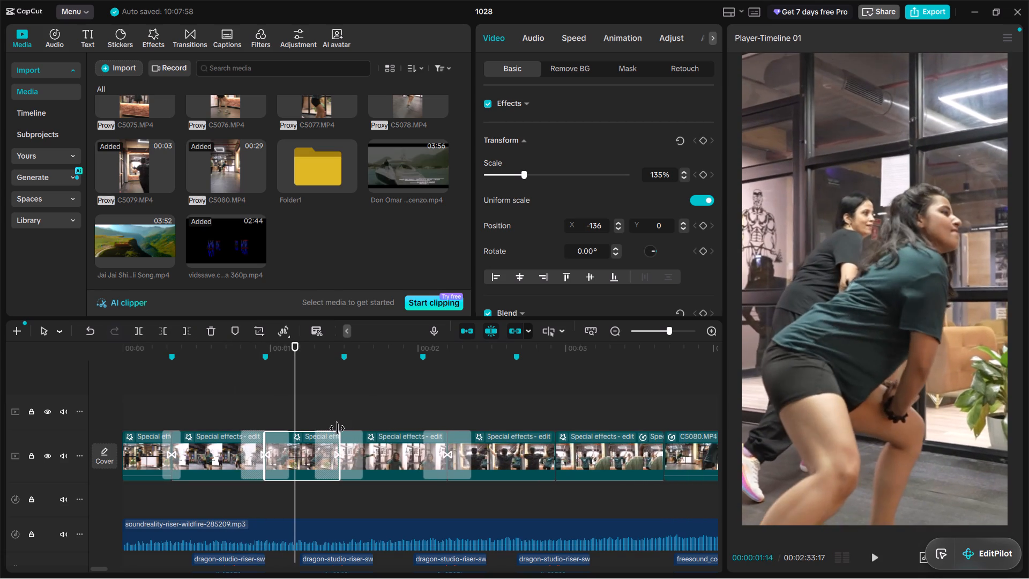
pyautogui.moveTo(337, 428); pyautogui.dragTo(345, 430)
# Trim the ends of the fourth and fifth main-track clips to the markers at about 00:00:02:01 and 00:00:02:20.
pyautogui.click(392, 450)
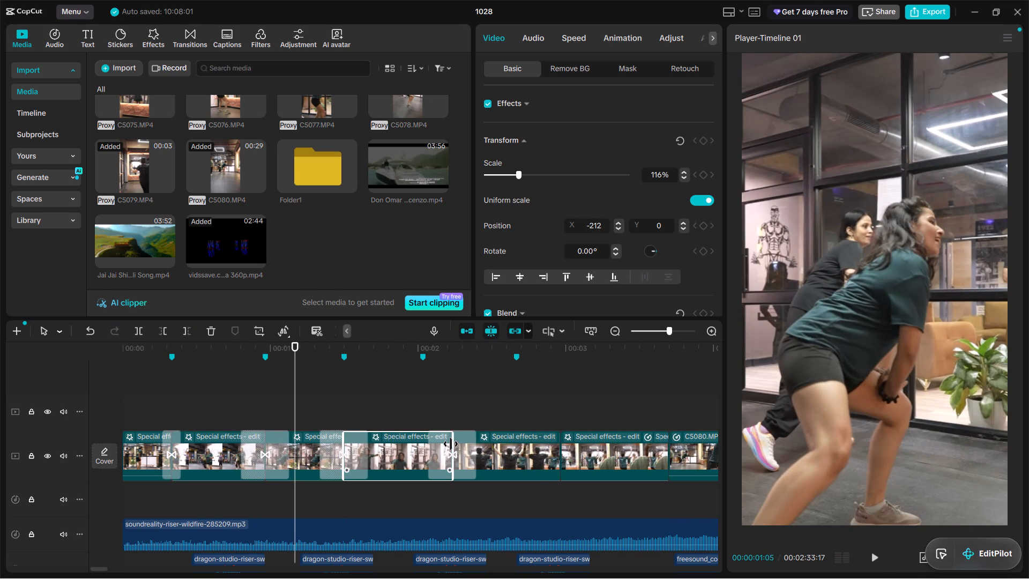
pyautogui.moveTo(451, 444); pyautogui.dragTo(420, 434)
pyautogui.press('space')
pyautogui.click(471, 447)
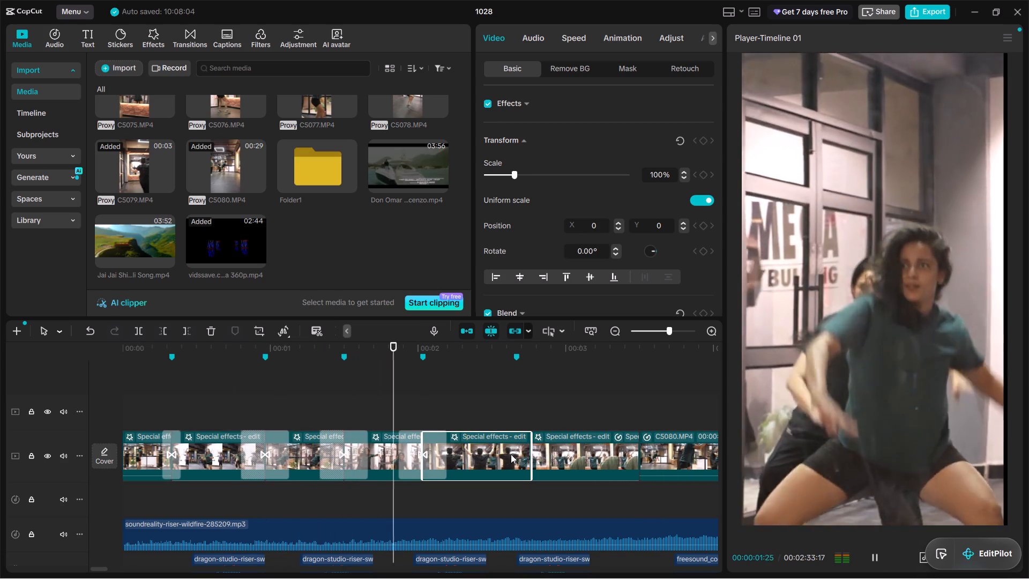
pyautogui.press('space')
pyautogui.moveTo(530, 455); pyautogui.dragTo(517, 449)
# Extend the first C5080.MP4 clip on the main track to 00:00:00:26 so it ends at the 00:00:04:08 marker.
pyautogui.press('space')
pyautogui.keyDown('alt'); pyautogui.scroll(-3, 520, 456); pyautogui.keyUp('alt')
pyautogui.press('space')
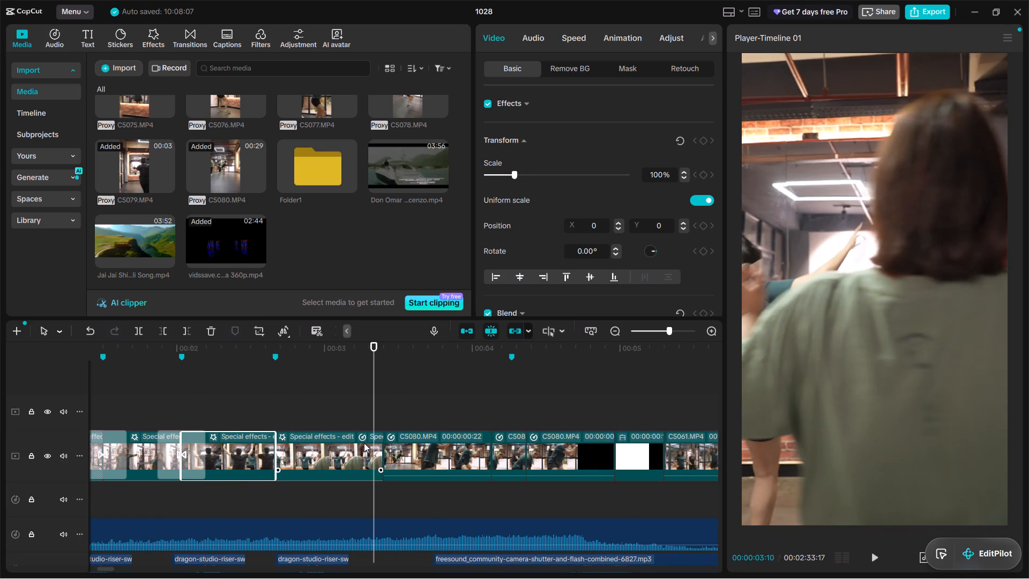
pyautogui.press('space')
pyautogui.press('space')
pyautogui.click(467, 446)
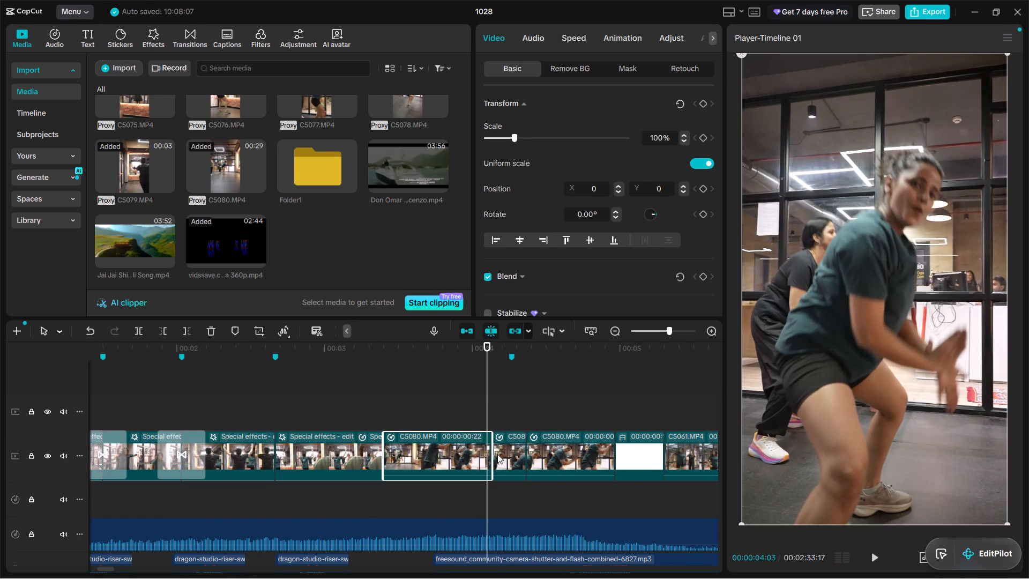
pyautogui.moveTo(494, 453); pyautogui.dragTo(510, 457)
# Move the overlay C5080.MP4 clip earlier so it sits directly above the white clip at about 00:00:05:03.
pyautogui.press('space')
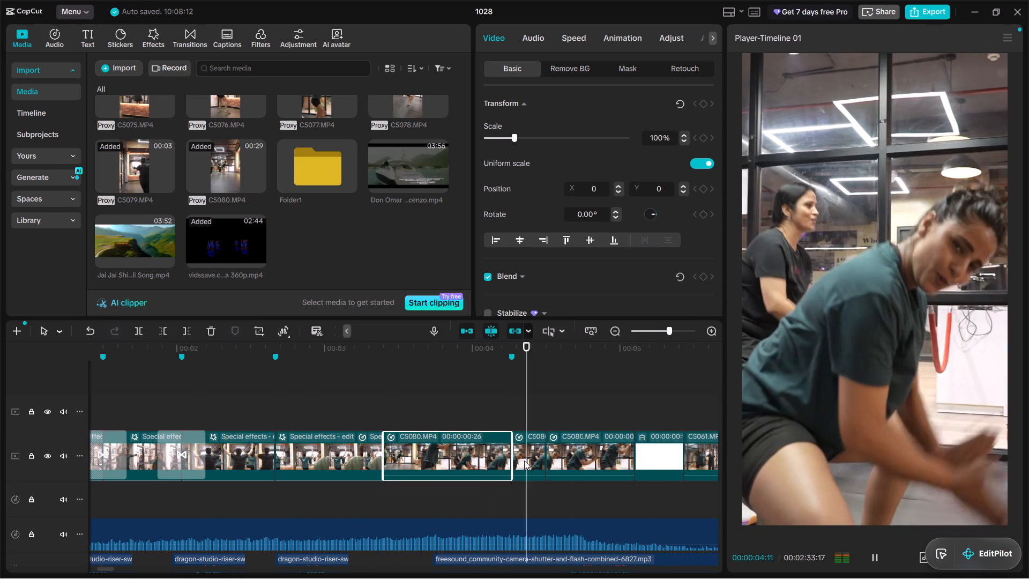
pyautogui.press('space')
pyautogui.keyDown('alt'); pyautogui.scroll(-3, 527, 462); pyautogui.keyUp('alt')
pyautogui.press('space')
pyautogui.press('space')
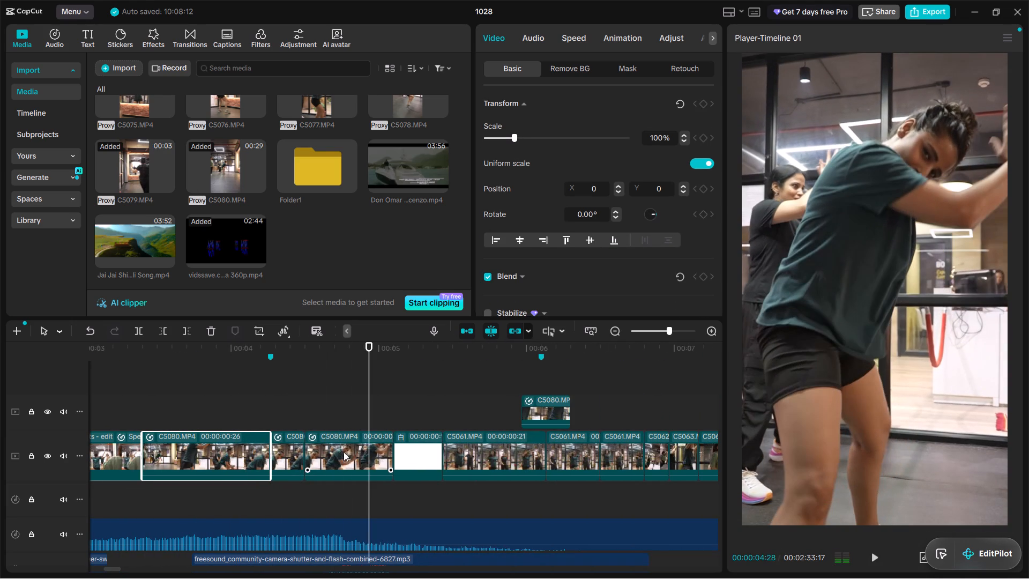
pyautogui.click(360, 452)
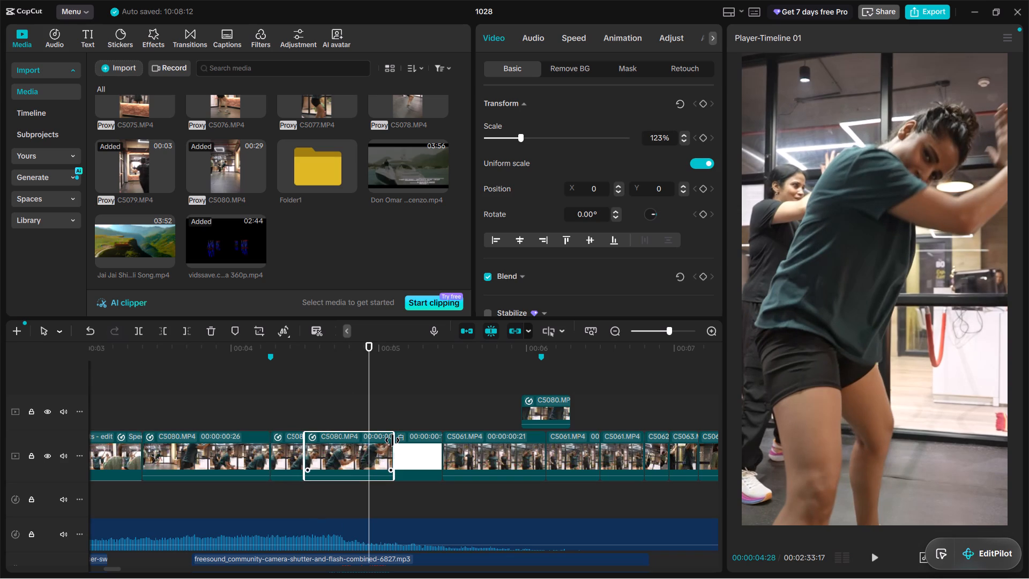
pyautogui.press('space')
pyautogui.press('space')
pyautogui.moveTo(535, 406); pyautogui.dragTo(453, 419)
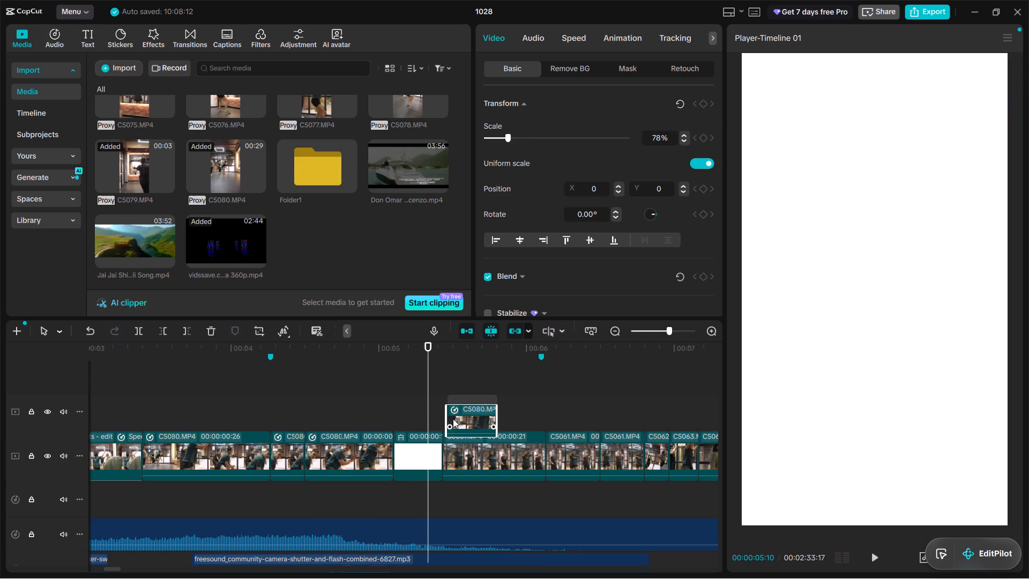
pyautogui.moveTo(453, 419); pyautogui.dragTo(408, 410)
pyautogui.click(361, 404)
pyautogui.press('space')
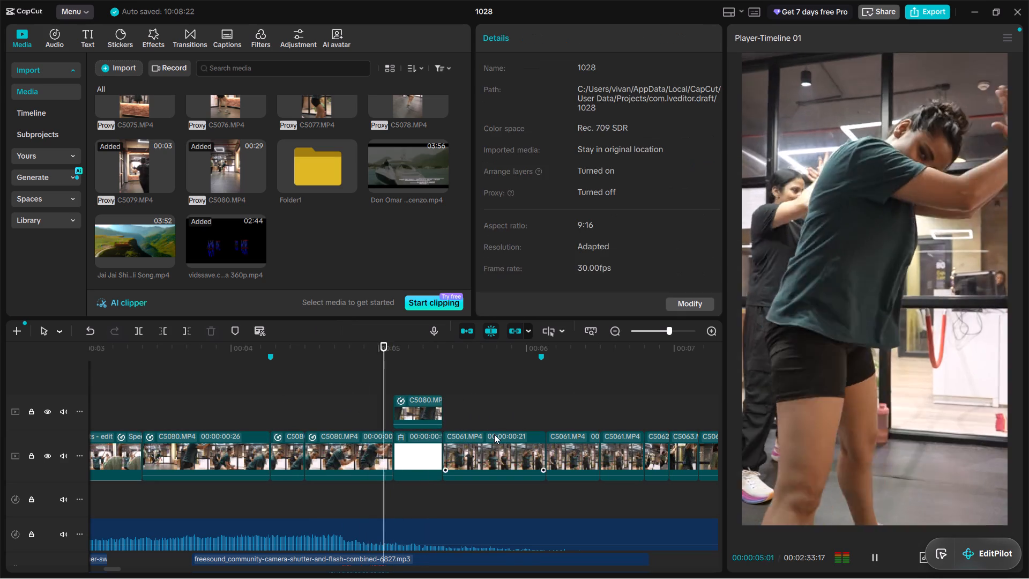
# Trim the C5061.MP4 clip after the white clip to 00:00:00:20 so it ends at the 00:00:06:03 marker.
pyautogui.click(510, 443)
pyautogui.press('space')
pyautogui.moveTo(547, 446); pyautogui.dragTo(538, 446)
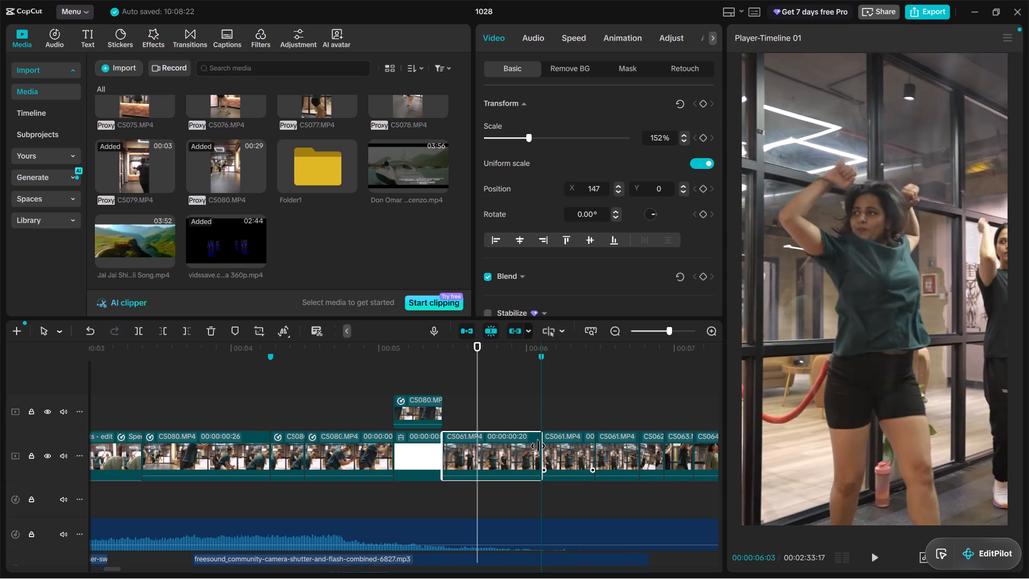
pyautogui.moveTo(538, 446); pyautogui.dragTo(537, 445)
# Replay the edit from about 00:00:03:25 through the C5061 clips to review the cuts against the beat markers.
pyautogui.click(268, 384)
pyautogui.click(206, 385)
pyautogui.press('space')
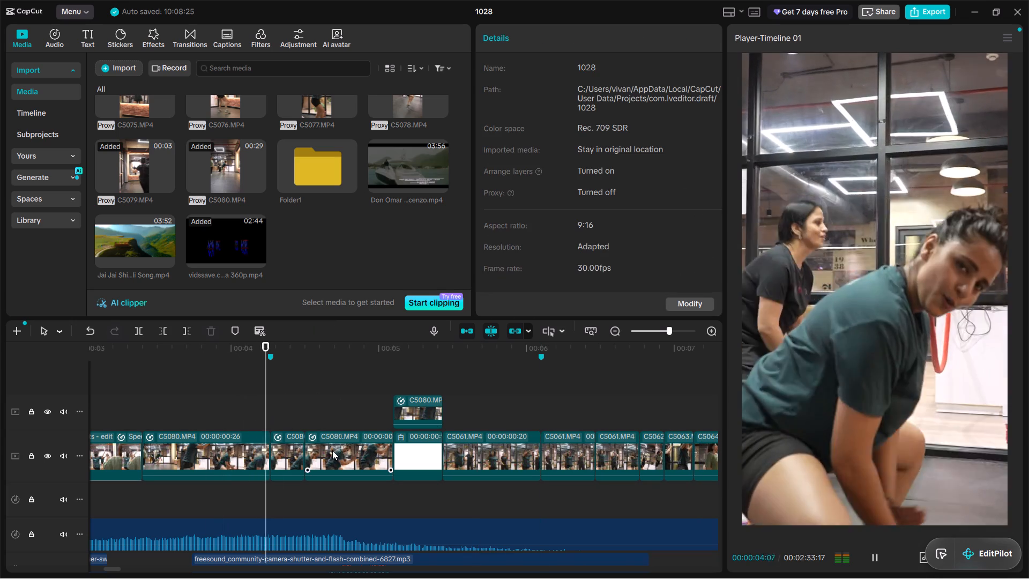
pyautogui.scroll(-4, 332, 450)
pyautogui.press('space')
pyautogui.press('space')
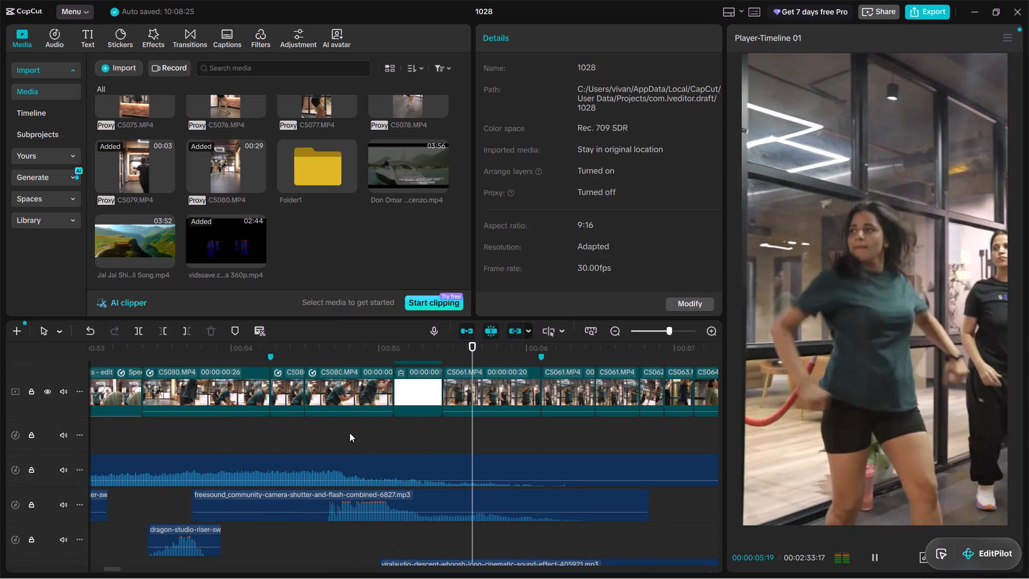
pyautogui.press('space')
pyautogui.keyDown('alt'); pyautogui.scroll(-5, 412, 442); pyautogui.keyUp('alt')
pyautogui.scroll(6, 210, 449)
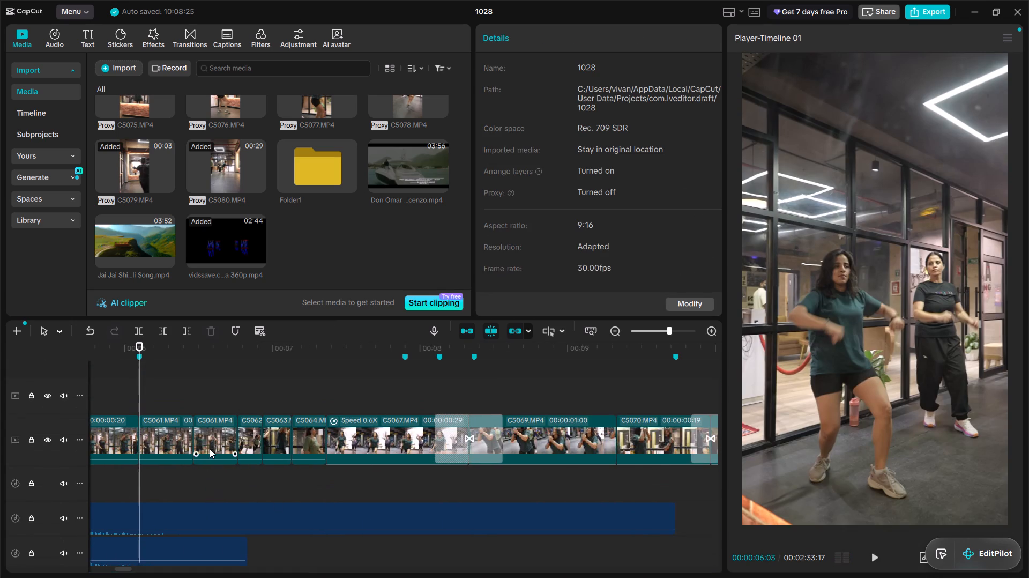
pyautogui.keyDown('alt'); pyautogui.scroll(2, 212, 449); pyautogui.keyUp('alt')
pyautogui.press('space')
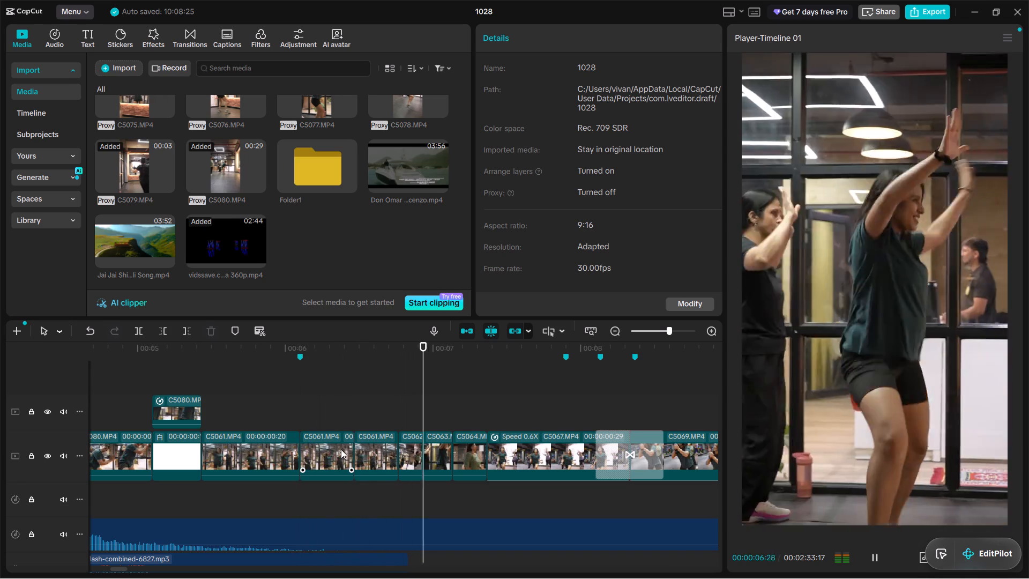
pyautogui.press('space')
# Play up to the 00:00:07:27 marker and trim the end of the 0.6X C5067.MP4 clip to it.
pyautogui.press('space')
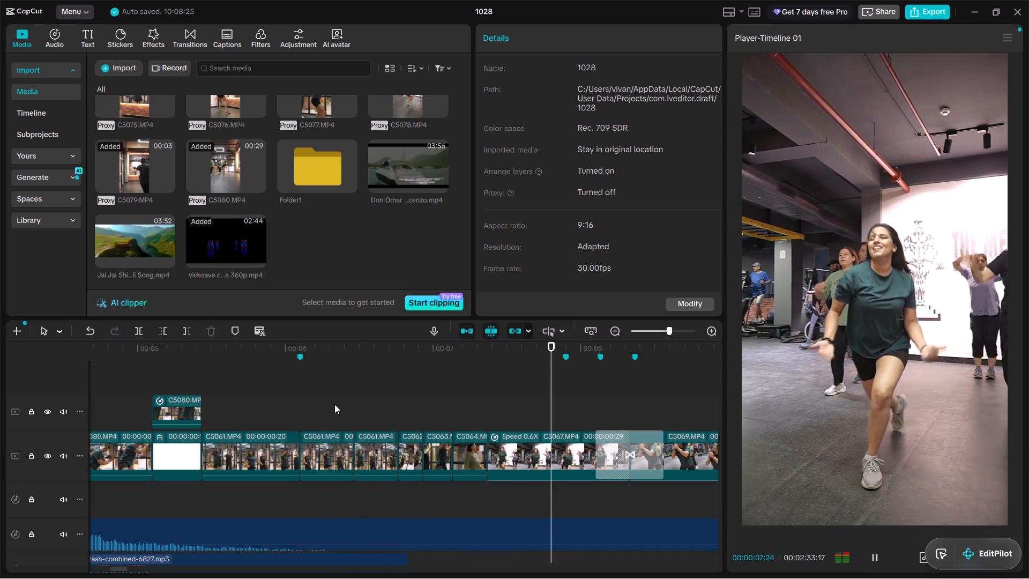
pyautogui.press('space')
pyautogui.click(526, 404)
pyautogui.moveTo(526, 404); pyautogui.dragTo(565, 413)
pyautogui.click(565, 450)
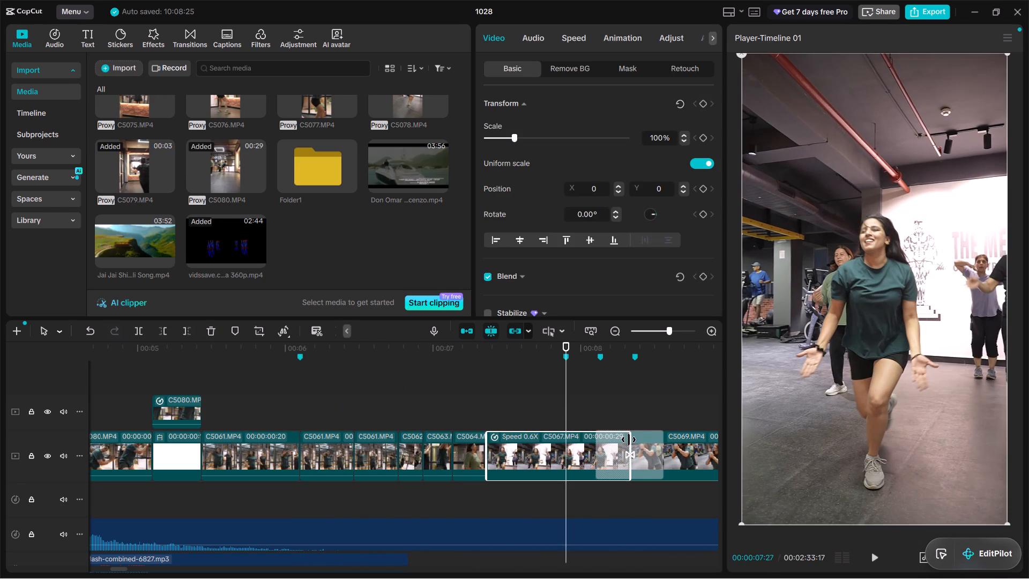
pyautogui.moveTo(629, 440); pyautogui.dragTo(562, 426)
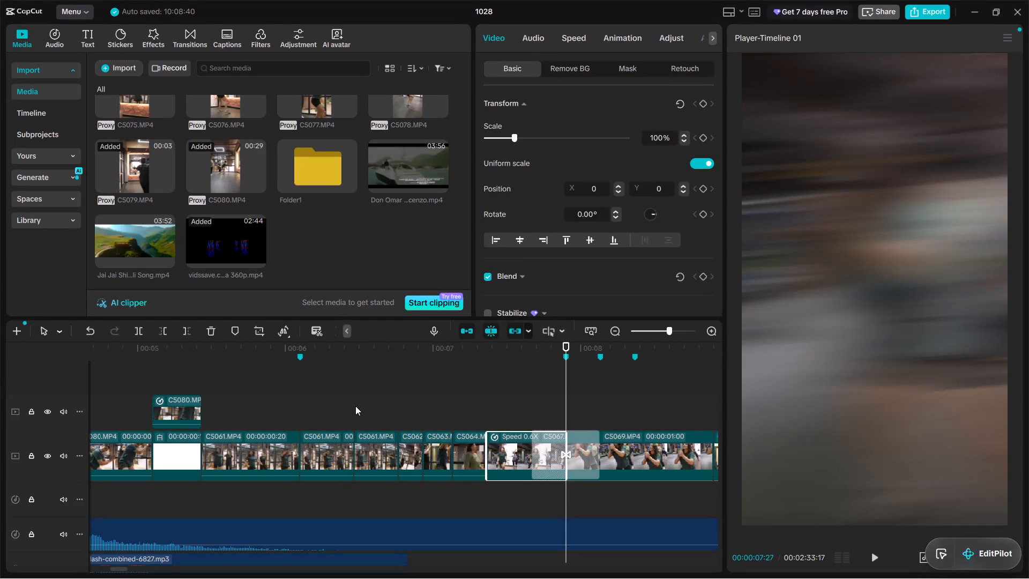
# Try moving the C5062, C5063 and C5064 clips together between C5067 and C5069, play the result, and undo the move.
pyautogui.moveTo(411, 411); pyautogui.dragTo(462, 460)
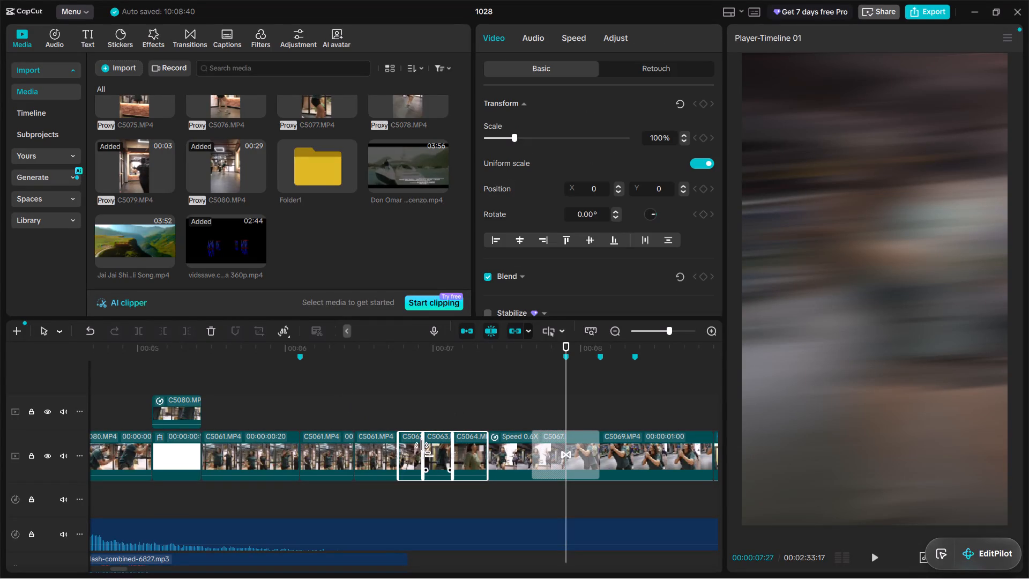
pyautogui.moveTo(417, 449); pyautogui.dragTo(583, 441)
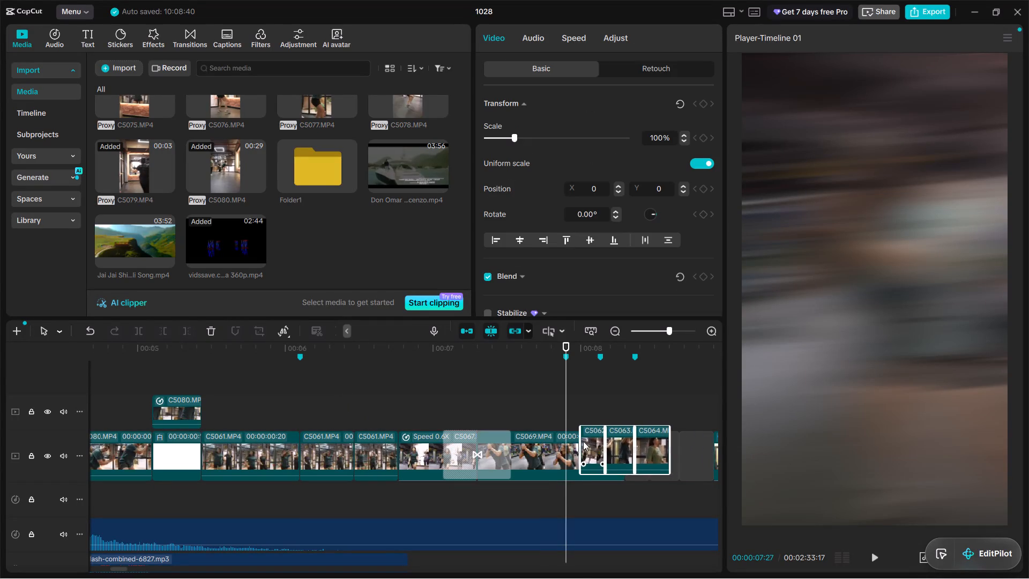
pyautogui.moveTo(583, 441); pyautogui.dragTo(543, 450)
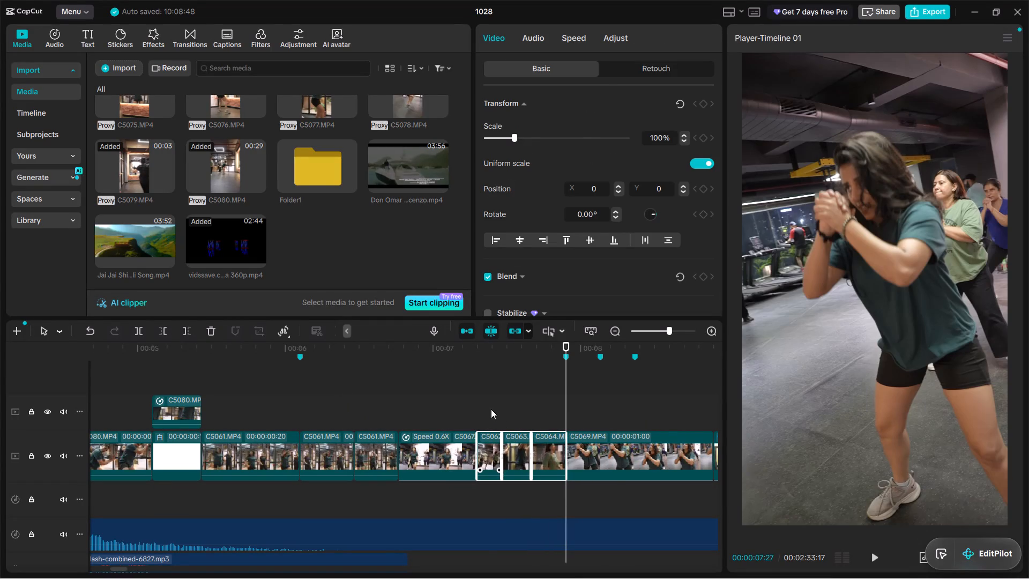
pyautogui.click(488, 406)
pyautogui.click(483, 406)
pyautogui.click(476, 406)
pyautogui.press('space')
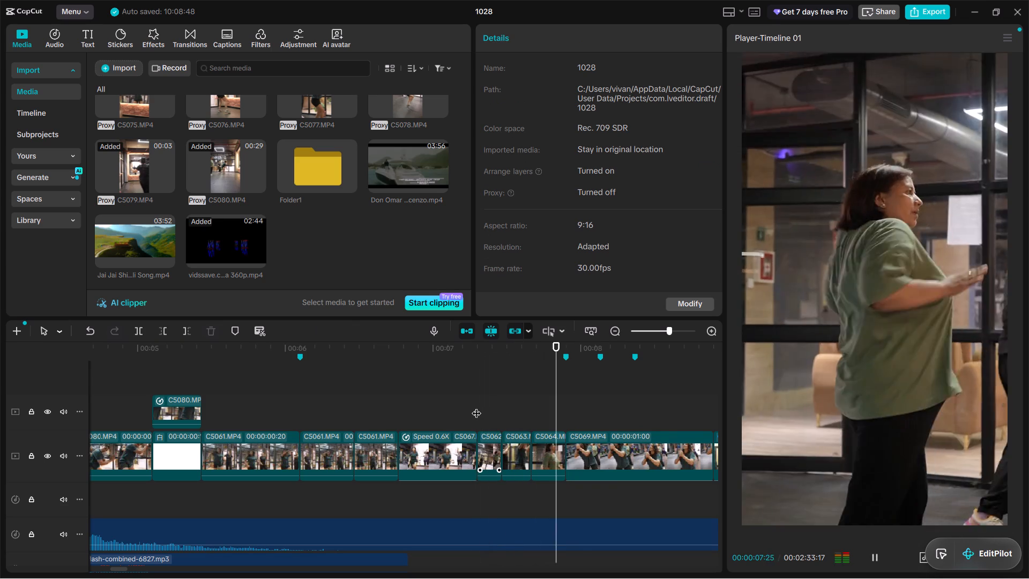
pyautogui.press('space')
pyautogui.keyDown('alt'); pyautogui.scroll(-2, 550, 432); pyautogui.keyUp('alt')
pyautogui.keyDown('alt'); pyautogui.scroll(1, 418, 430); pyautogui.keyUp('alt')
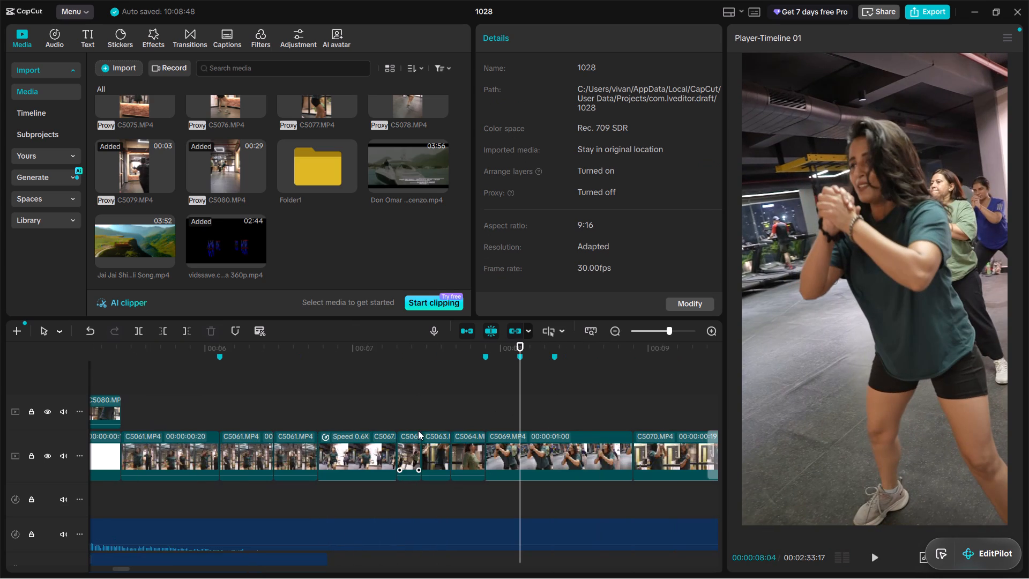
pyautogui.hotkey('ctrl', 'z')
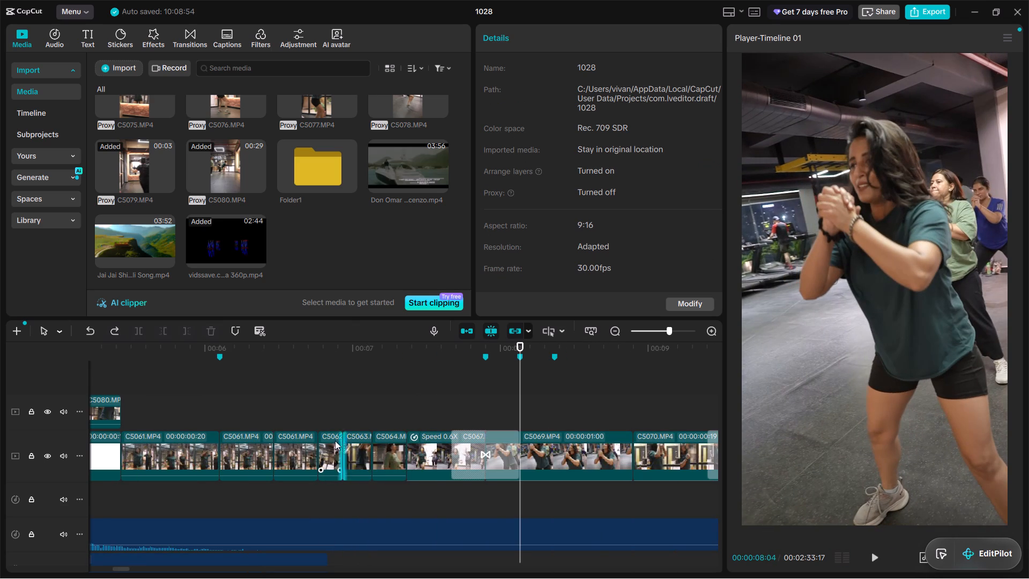
# Move the C5062, C5063 and C5064 clips together to between C5069.MP4 and C5070.MP4.
pyautogui.moveTo(320, 420); pyautogui.dragTo(384, 454)
pyautogui.moveTo(333, 449); pyautogui.dragTo(475, 464)
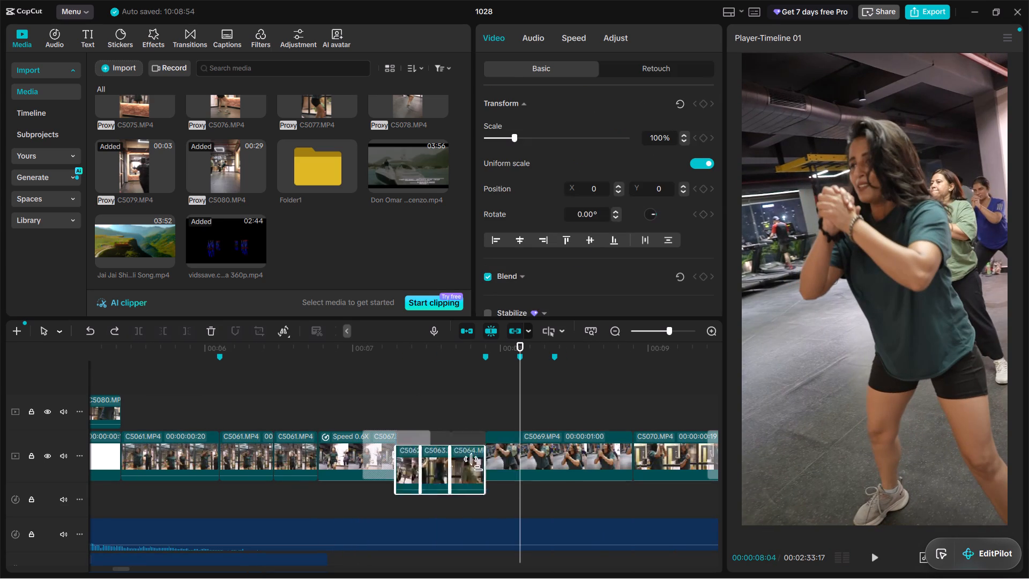
pyautogui.moveTo(475, 464); pyautogui.dragTo(536, 453)
# Trim the end of the C5069.MP4 clip to the marker at 00:00:07:27.
pyautogui.click(435, 404)
pyautogui.moveTo(435, 404); pyautogui.dragTo(475, 414)
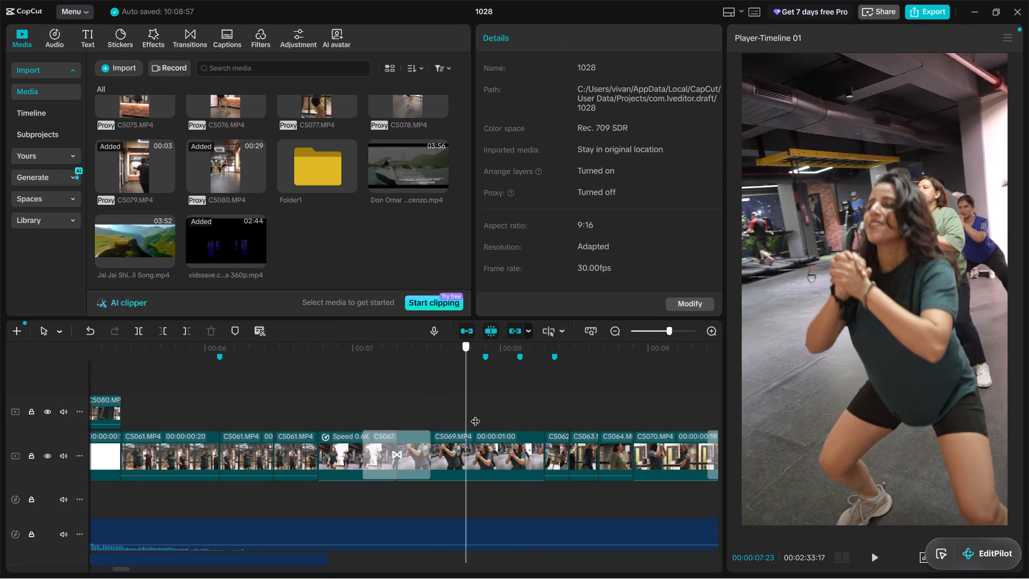
pyautogui.moveTo(475, 414); pyautogui.dragTo(483, 415)
pyautogui.click(491, 451)
pyautogui.moveTo(546, 442); pyautogui.dragTo(499, 440)
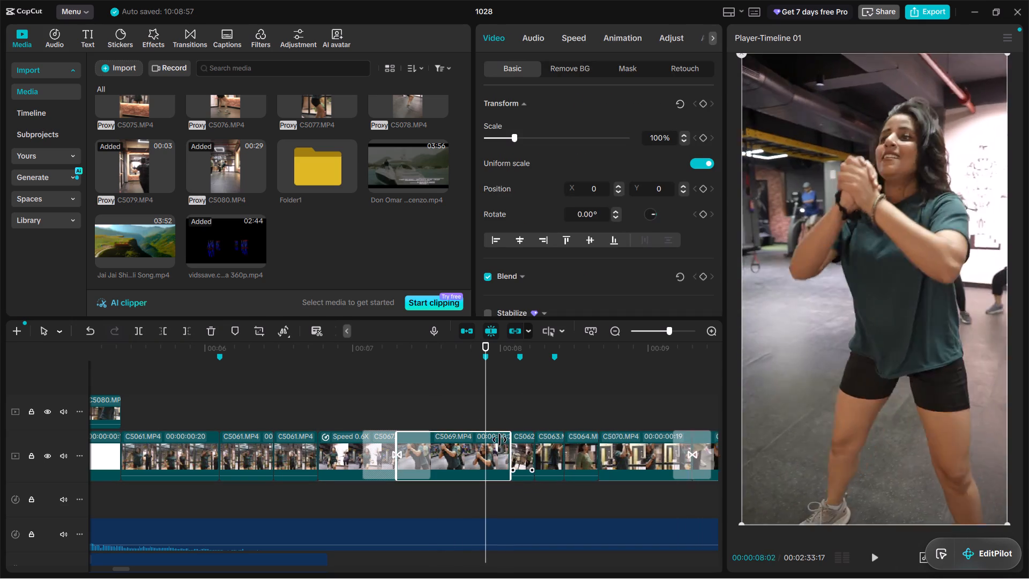
pyautogui.moveTo(499, 440); pyautogui.dragTo(484, 436)
# Extend the ends of the C5062.MP4 and C5063.MP4 clips to the next two markers just after 00:08.
pyautogui.click(495, 415)
pyautogui.click(498, 447)
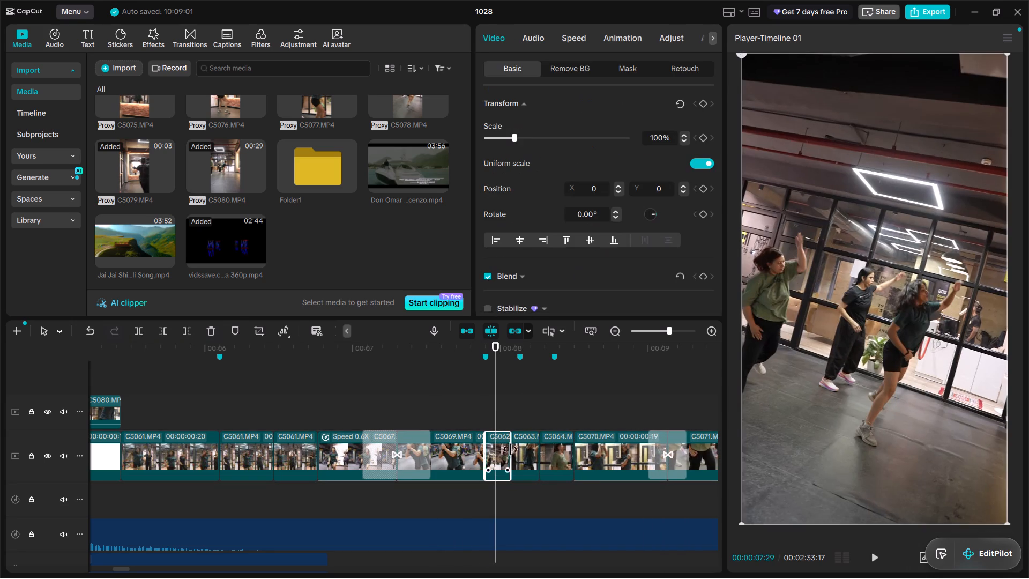
pyautogui.moveTo(512, 450); pyautogui.dragTo(518, 450)
pyautogui.click(537, 447)
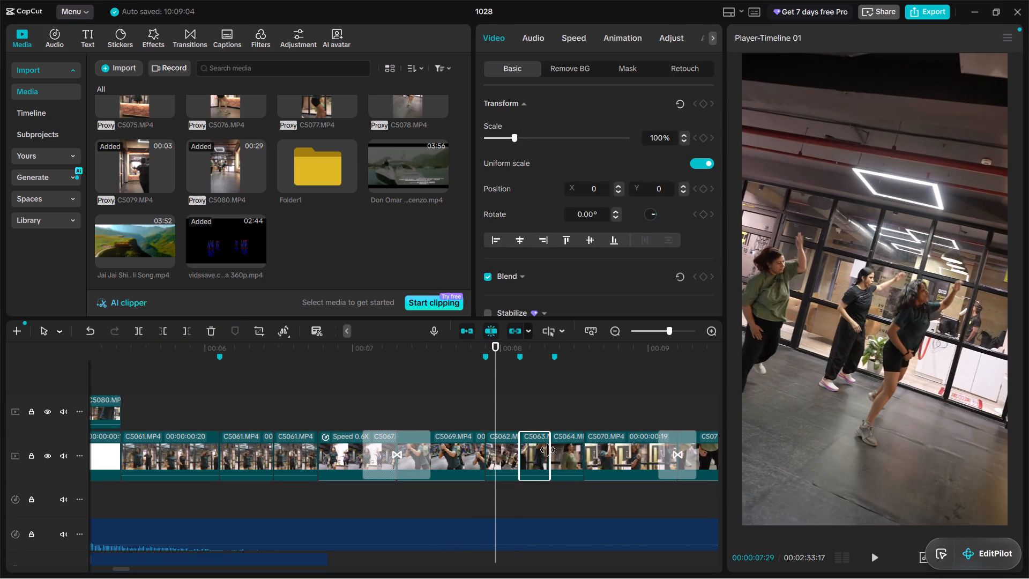
pyautogui.click(548, 450)
# Play past the C5064.MP4 clip and extend its end to the playhead at 00:00:08:24.
pyautogui.click(573, 456)
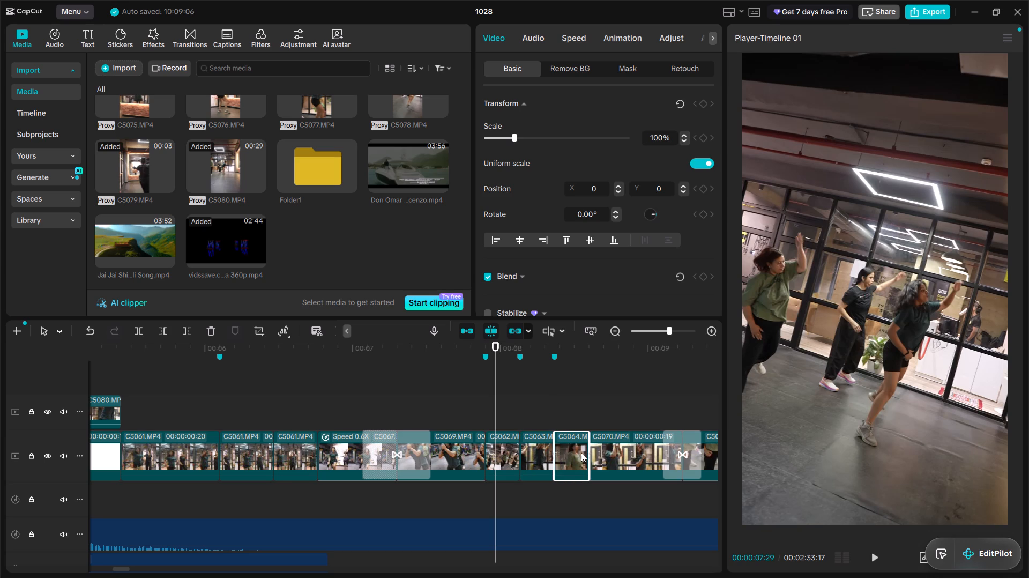
pyautogui.keyDown('alt'); pyautogui.scroll(-2, 543, 441); pyautogui.keyUp('alt')
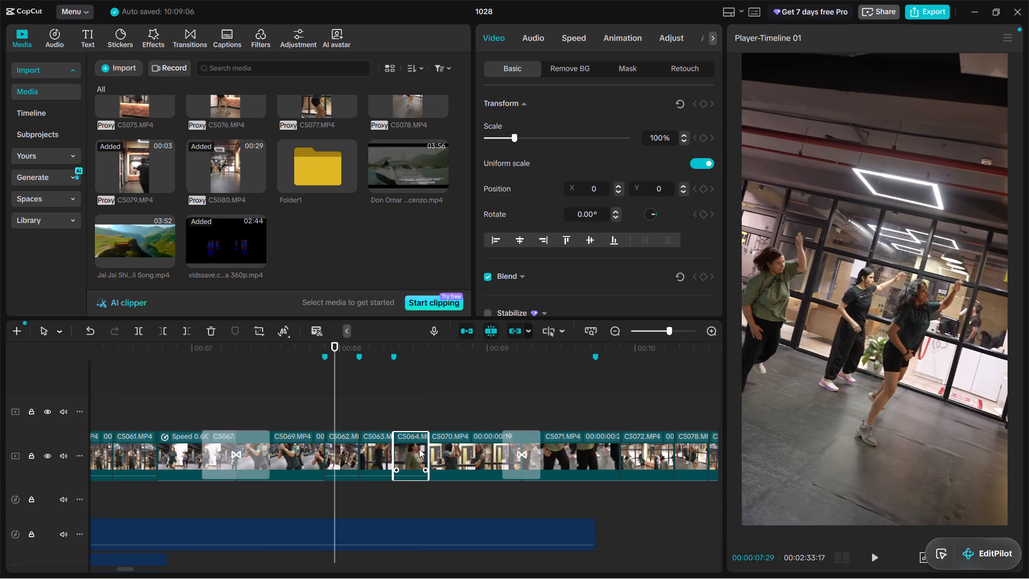
pyautogui.press('space')
pyautogui.press('space')
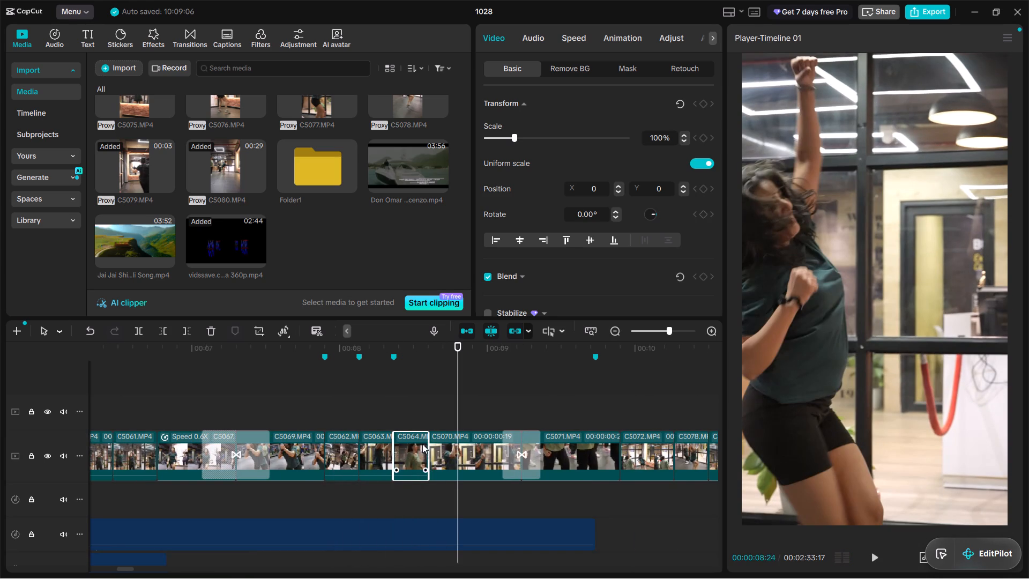
pyautogui.moveTo(427, 444); pyautogui.dragTo(454, 447)
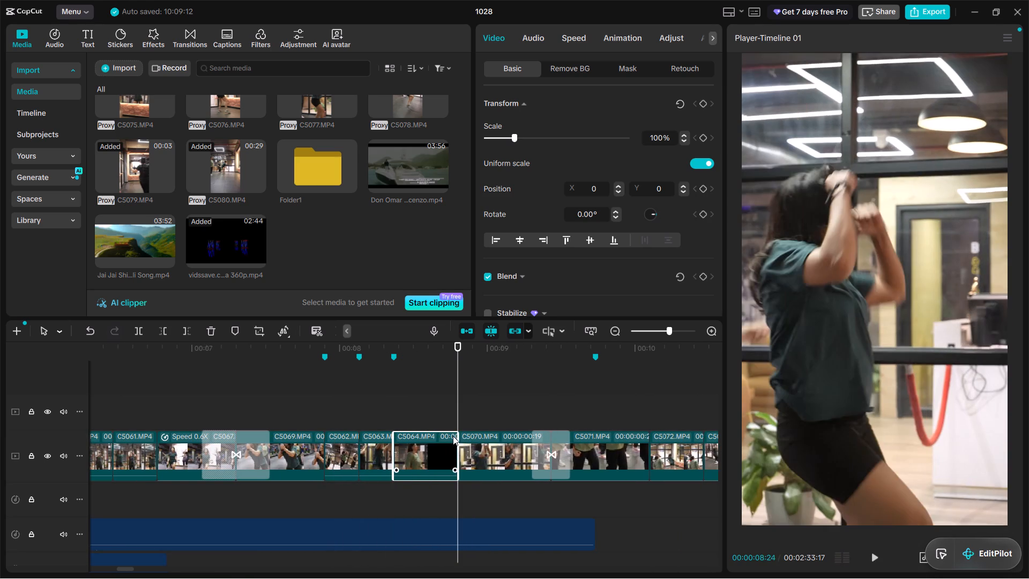
# Play back the section from the 0.6X C5067.MP4 clip to C5071.MP4 to check the cuts against the music.
pyautogui.press('space')
pyautogui.press('space')
pyautogui.click(204, 413)
pyautogui.press('space')
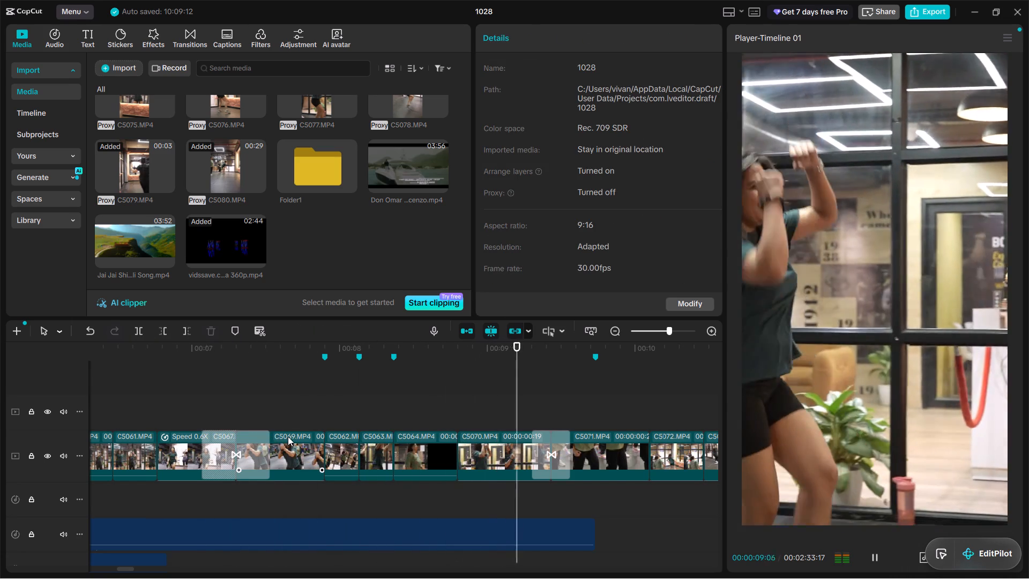
pyautogui.keyDown('alt'); pyautogui.scroll(-3, 303, 436); pyautogui.keyUp('alt')
pyautogui.keyDown('alt'); pyautogui.scroll(3, 303, 436); pyautogui.keyUp('alt')
pyautogui.press('space')
pyautogui.click(565, 396)
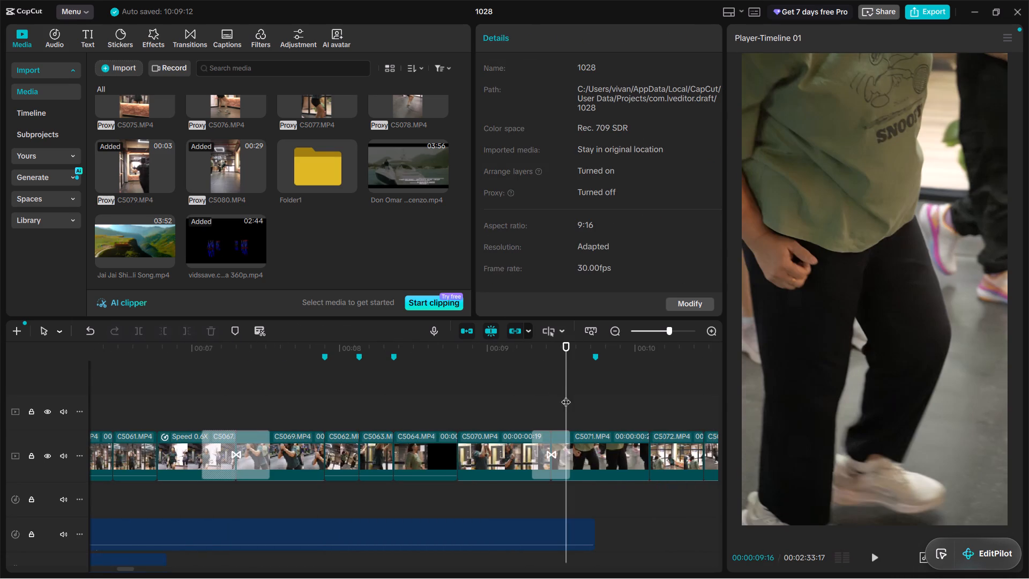
# Trim the end of the C5070.MP4 clip back to about 00:00:09:07.
pyautogui.keyDown('alt'); pyautogui.scroll(-2, 560, 404); pyautogui.keyUp('alt')
pyautogui.click(445, 451)
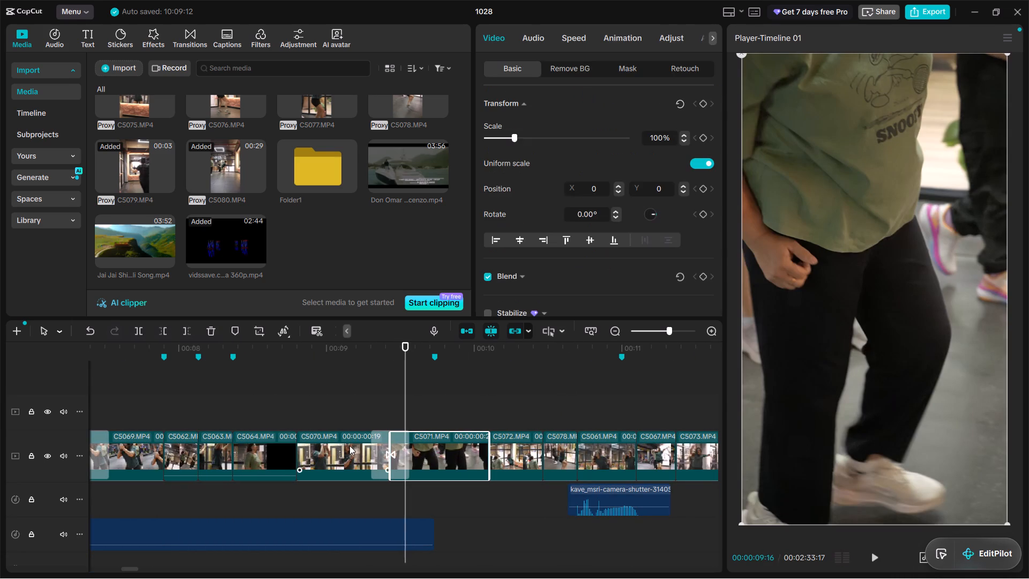
pyautogui.click(349, 446)
pyautogui.moveTo(389, 447); pyautogui.dragTo(359, 441)
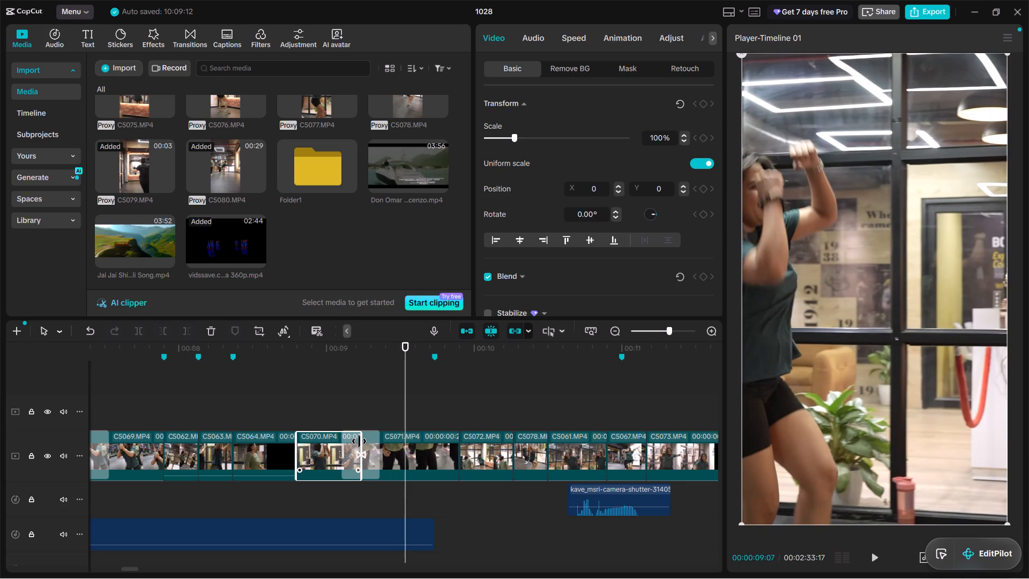
pyautogui.moveTo(359, 441); pyautogui.dragTo(360, 441)
# Trim the end of the C5071.MP4 clip to the marker between 00:09 and 00:10, and play back the recut section.
pyautogui.click(415, 453)
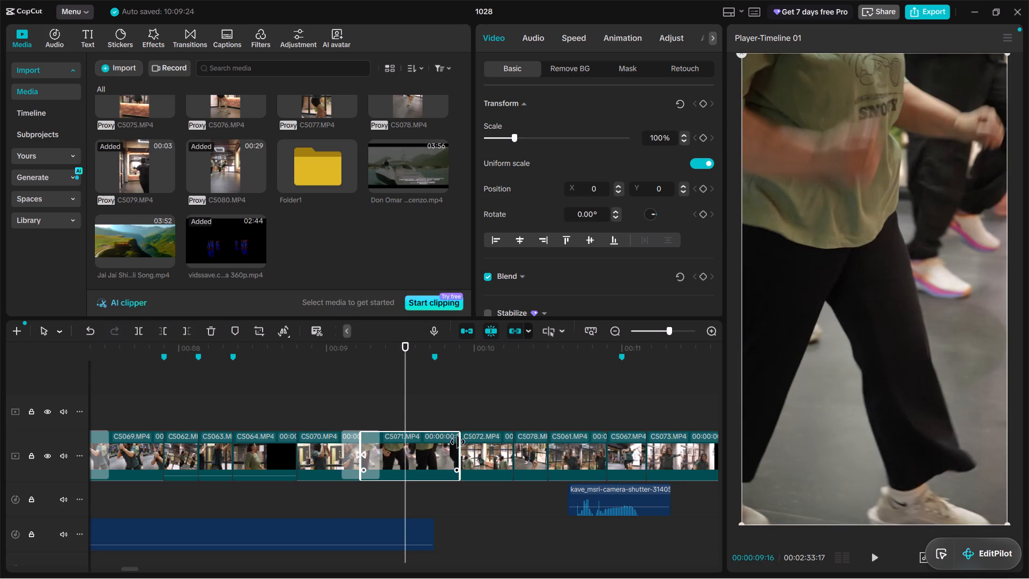
pyautogui.moveTo(458, 442); pyautogui.dragTo(431, 432)
pyautogui.click(146, 391)
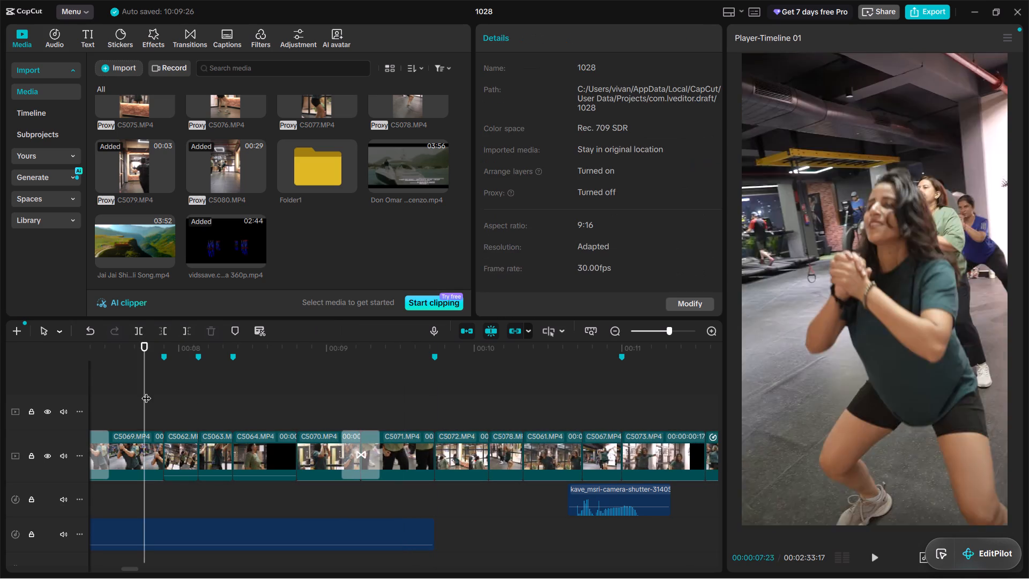
pyautogui.press('space')
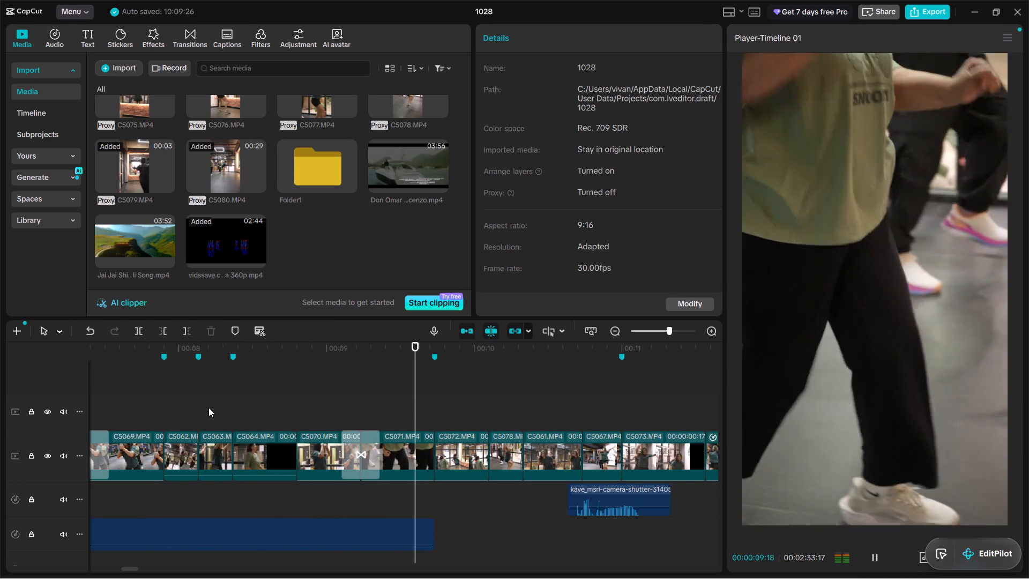
pyautogui.keyDown('alt'); pyautogui.scroll(-3, 235, 411); pyautogui.keyUp('alt')
pyautogui.keyDown('alt'); pyautogui.scroll(2, 235, 411); pyautogui.keyUp('alt')
pyautogui.press('space')
# Extend the end of the C5072.MP4 clip to the marker near 00:11, giving it a duration of 00:00:01:08.
pyautogui.click(341, 398)
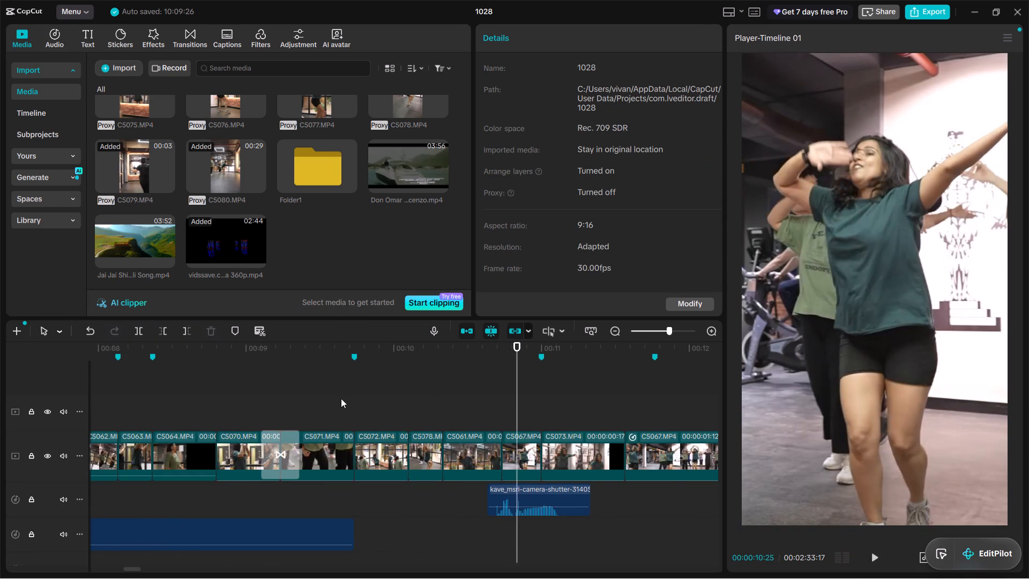
pyautogui.click(360, 404)
pyautogui.click(351, 403)
pyautogui.press('space')
pyautogui.press('space')
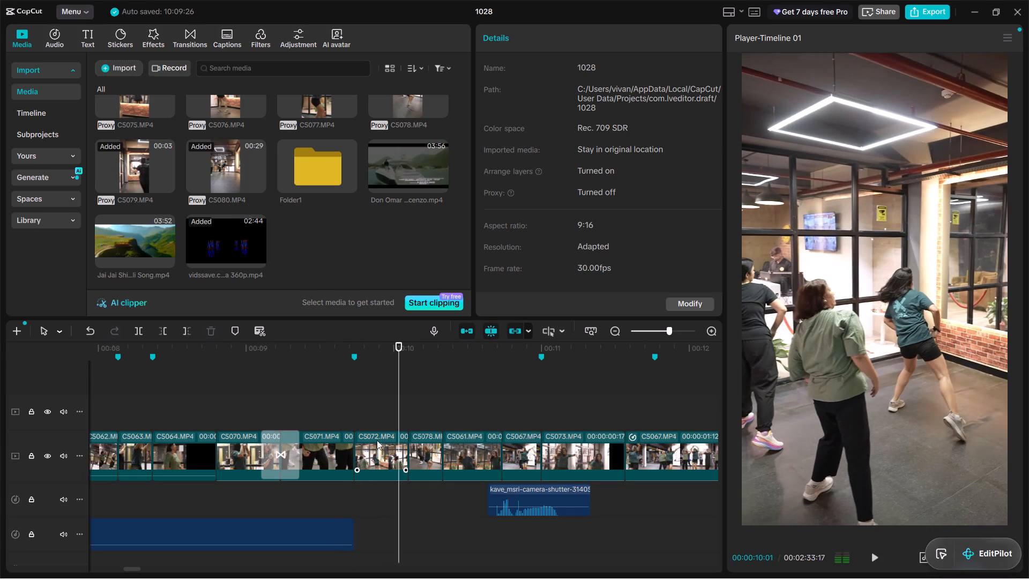
pyautogui.click(377, 442)
pyautogui.moveTo(409, 450); pyautogui.dragTo(535, 433)
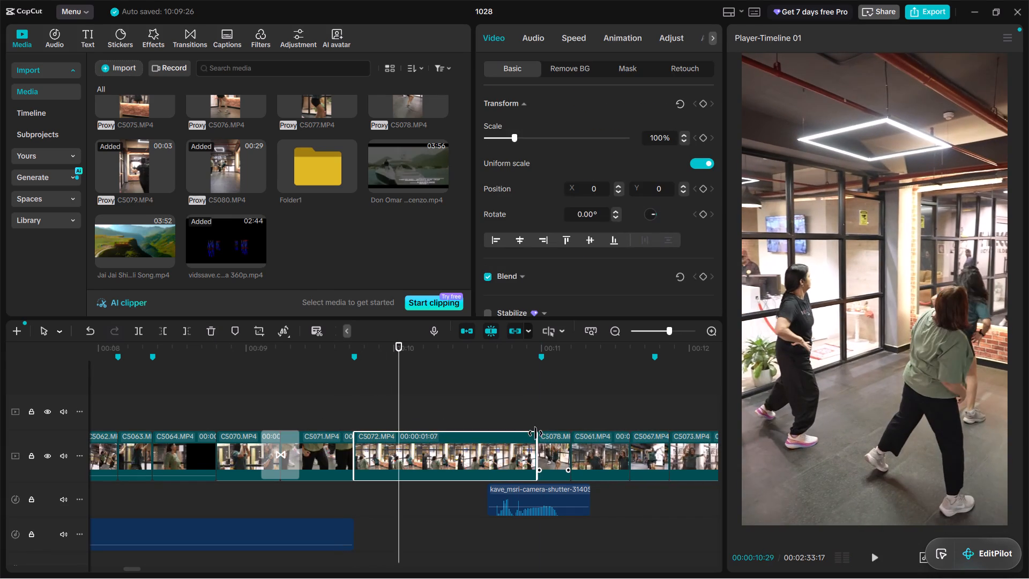
pyautogui.moveTo(535, 433); pyautogui.dragTo(538, 433)
# Extend the end of the C5078.MP4 clip to the marker before 00:12, giving it a duration of 00:00:00:23.
pyautogui.press('space')
pyautogui.keyDown('alt'); pyautogui.scroll(-1, 486, 443); pyautogui.keyUp('alt')
pyautogui.press('space')
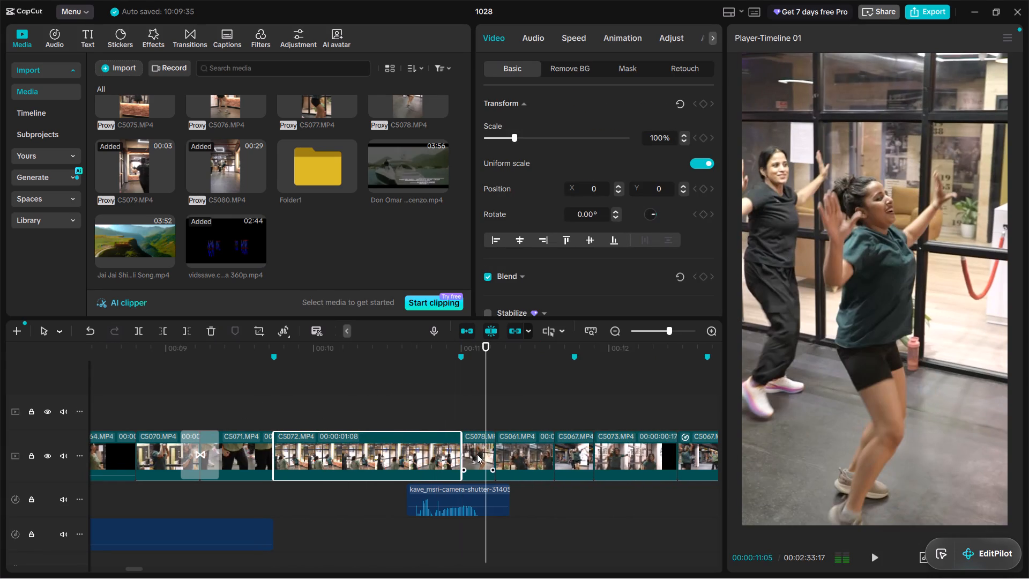
pyautogui.click(477, 454)
pyautogui.moveTo(497, 445); pyautogui.dragTo(579, 450)
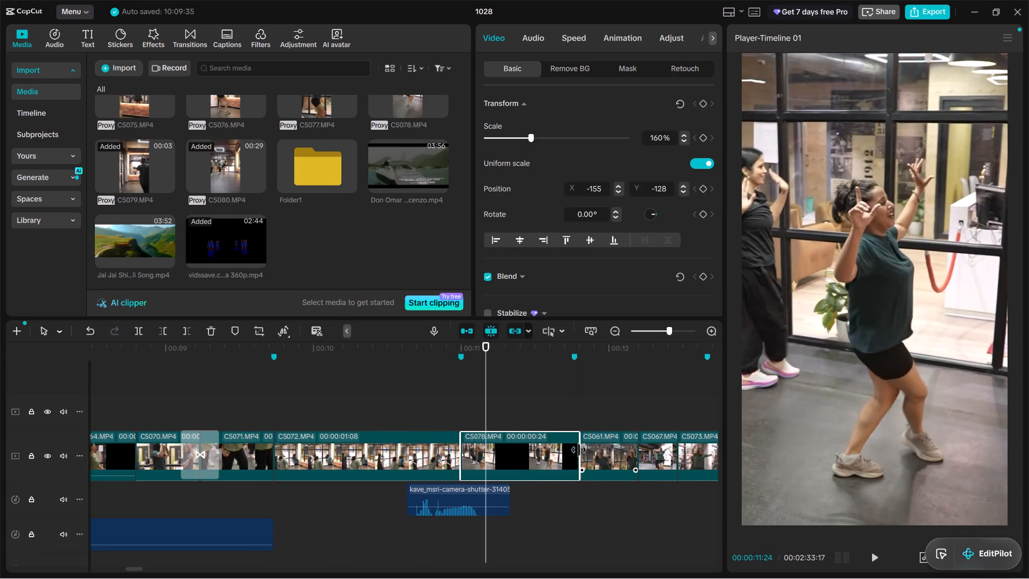
pyautogui.moveTo(579, 450); pyautogui.dragTo(569, 449)
pyautogui.click(569, 449)
pyautogui.click(570, 449)
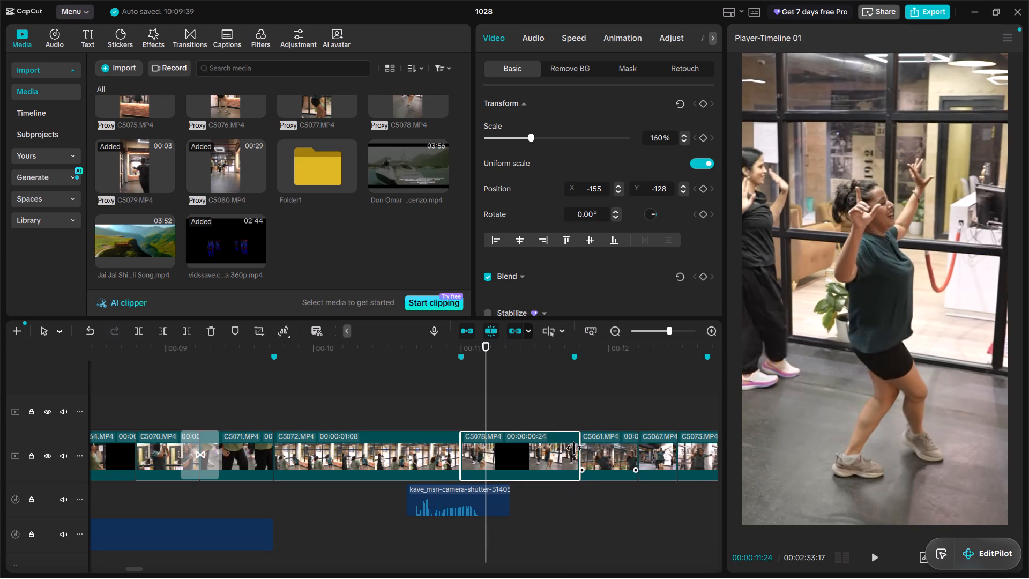
# Extend the end of the C5061.MP4 clip after C5078.MP4 to the next marker, giving it a duration of 00:00:00:27.
pyautogui.press('space')
pyautogui.keyDown('alt'); pyautogui.scroll(-2, 569, 446); pyautogui.keyUp('alt')
pyautogui.press('space')
pyautogui.click(450, 449)
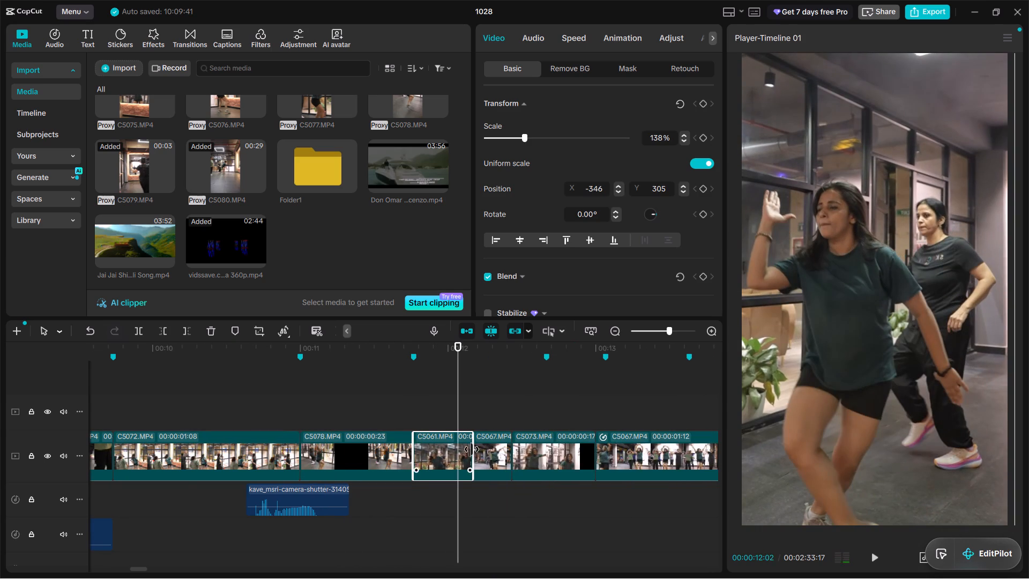
pyautogui.moveTo(475, 449); pyautogui.dragTo(546, 418)
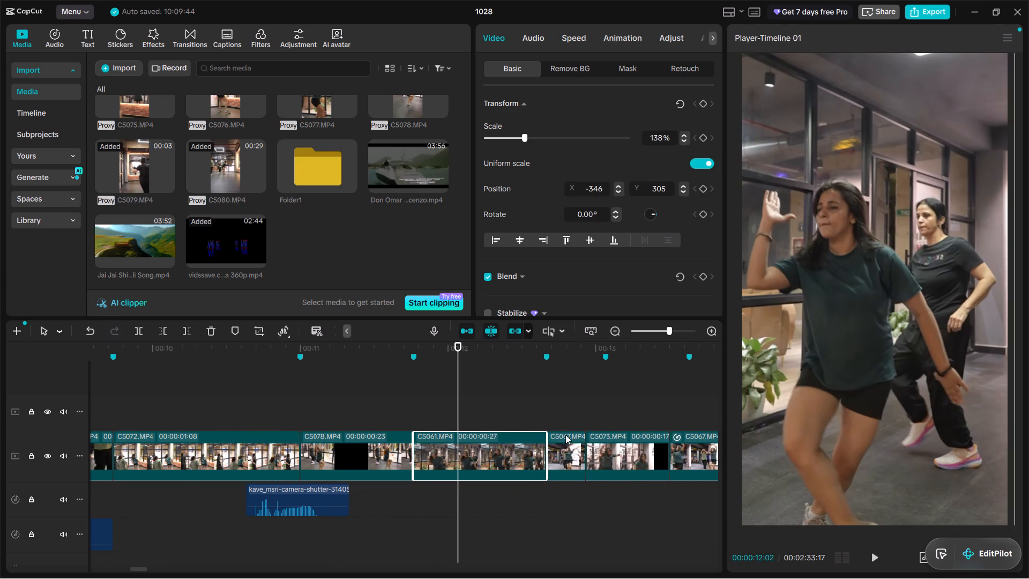
# Extend the end of the C5067.MP4 clip before C5073.MP4 to the marker just after 00:13.
pyautogui.click(565, 444)
pyautogui.moveTo(587, 449); pyautogui.dragTo(603, 452)
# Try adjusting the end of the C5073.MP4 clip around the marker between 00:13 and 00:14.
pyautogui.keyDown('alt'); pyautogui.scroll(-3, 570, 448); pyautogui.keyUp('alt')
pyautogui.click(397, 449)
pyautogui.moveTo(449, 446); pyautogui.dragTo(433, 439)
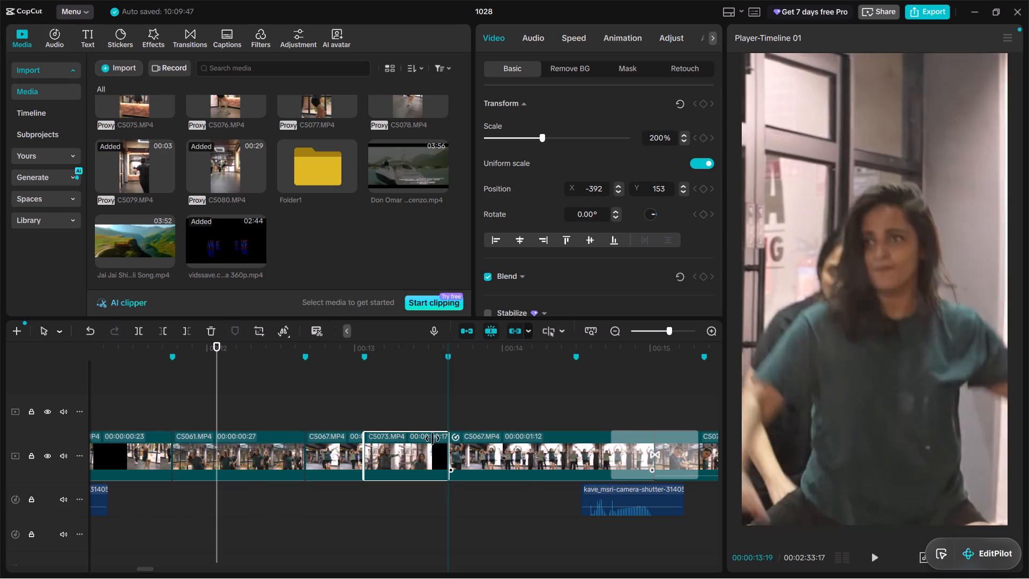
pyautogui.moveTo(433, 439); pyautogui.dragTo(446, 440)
# Trim the end of the speed-adjusted C5067.MP4 clip after C5073.MP4 to the next marker, giving it a duration of 00:00:00:26.
pyautogui.press('space')
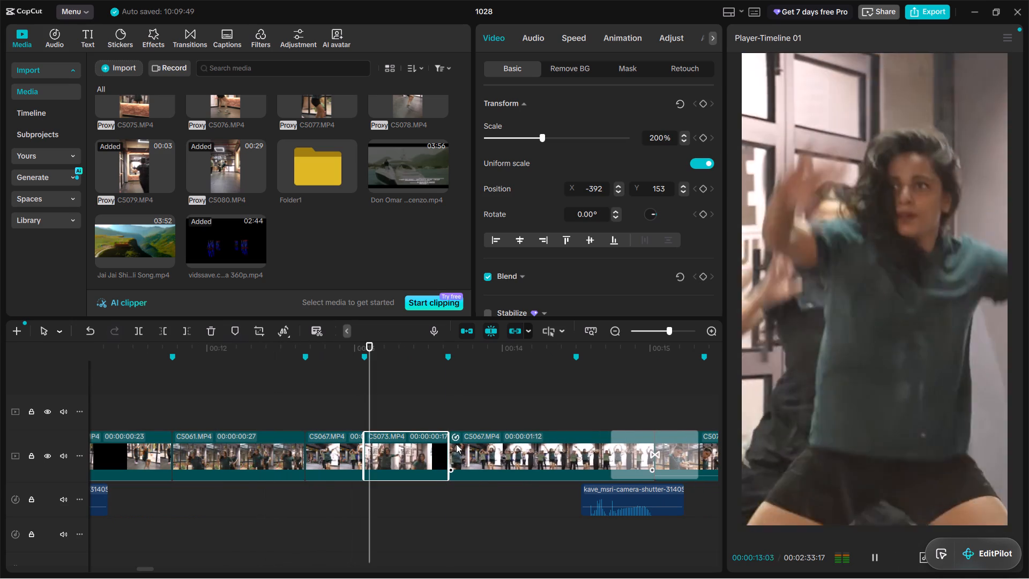
pyautogui.press('space')
pyautogui.click(535, 455)
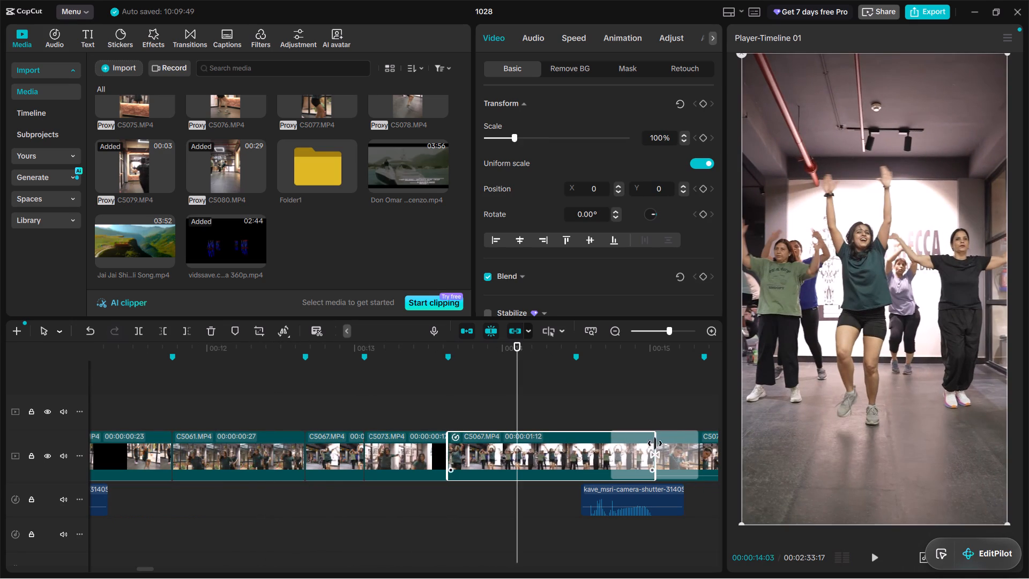
pyautogui.moveTo(656, 440); pyautogui.dragTo(575, 443)
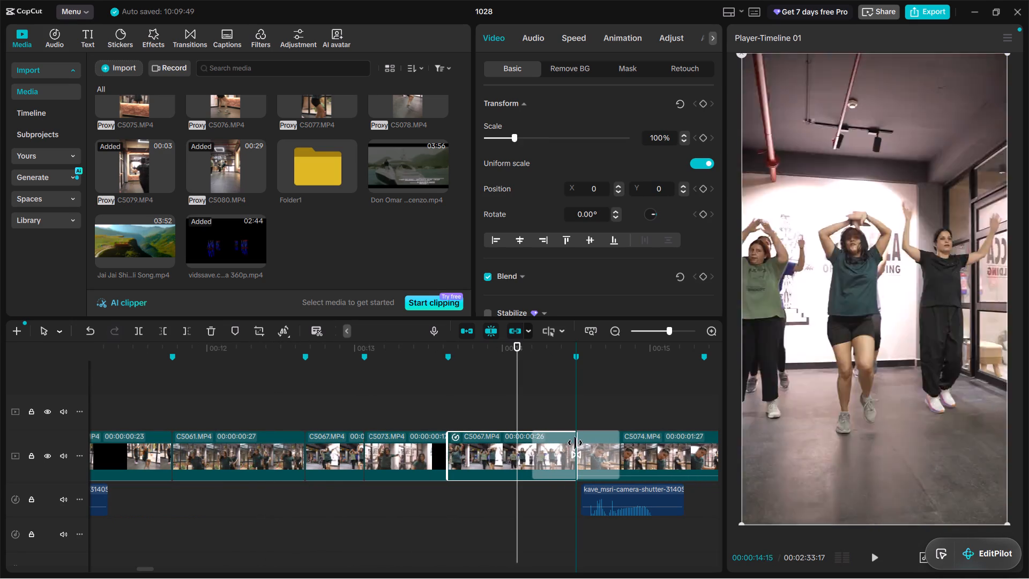
# Play into the C5074.MP4 clip and trim its end to the marker at about 00:00:15:11.
pyautogui.press('space')
pyautogui.keyDown('alt'); pyautogui.scroll(-2, 580, 449); pyautogui.keyUp('alt')
pyautogui.press('space')
pyautogui.click(549, 464)
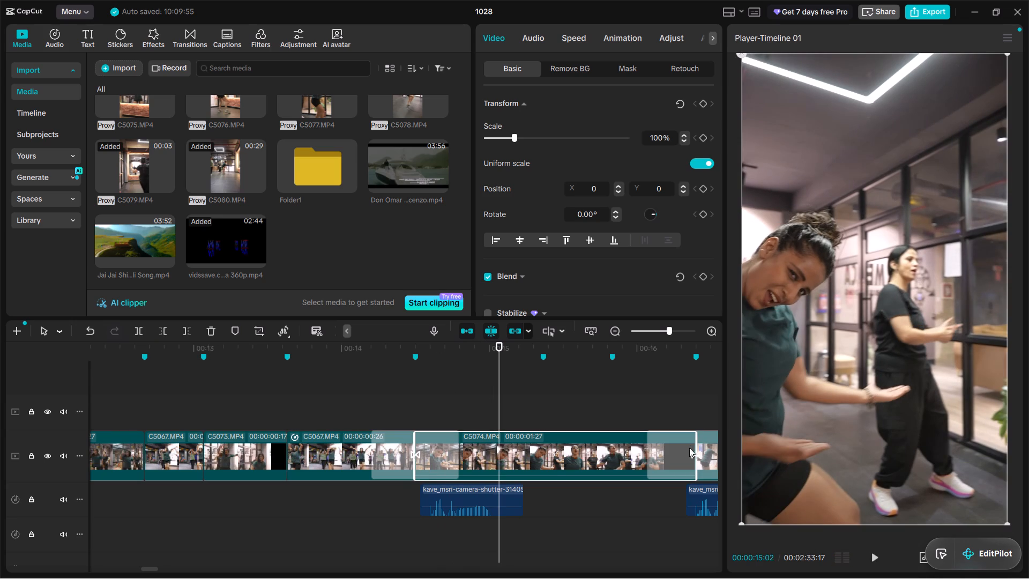
pyautogui.moveTo(696, 442); pyautogui.dragTo(542, 433)
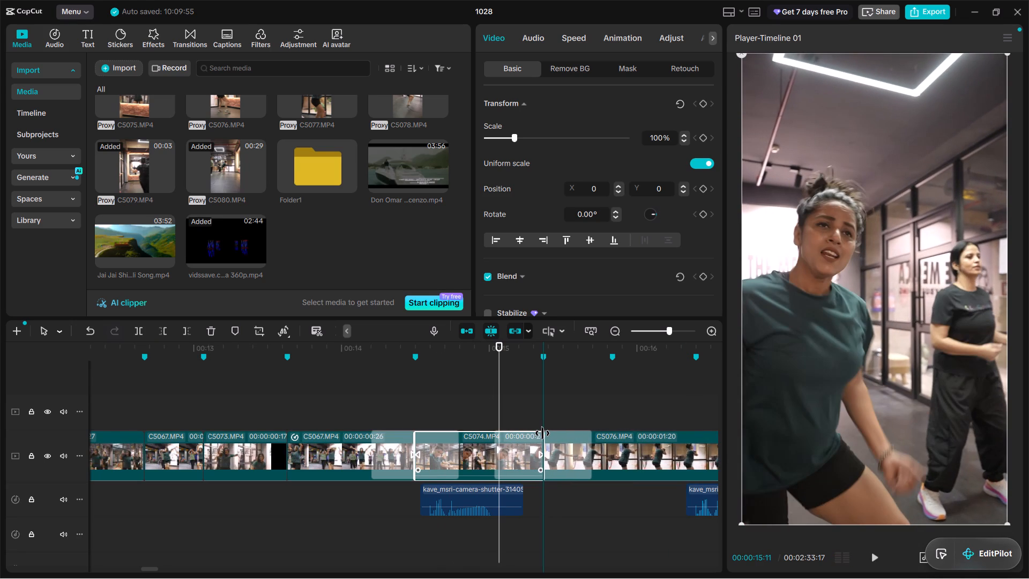
pyautogui.moveTo(542, 433); pyautogui.dragTo(540, 433)
# Play into the C5076.MP4 clip and trim its end to the marker just before 00:16.
pyautogui.press('space')
pyautogui.keyDown('alt'); pyautogui.scroll(-2, 538, 439); pyautogui.keyUp('alt')
pyautogui.press('space')
pyautogui.click(481, 463)
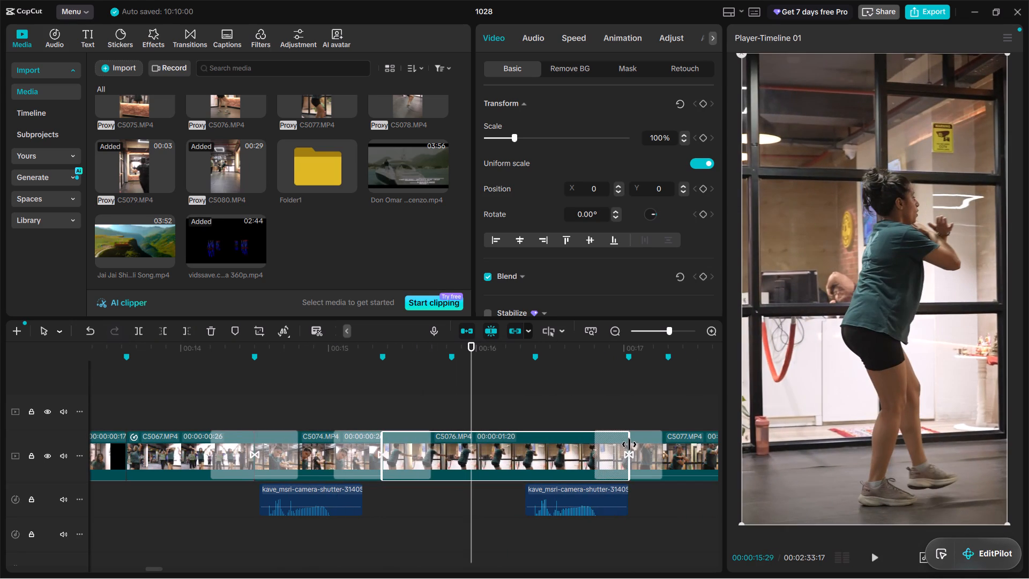
pyautogui.moveTo(628, 444); pyautogui.dragTo(449, 443)
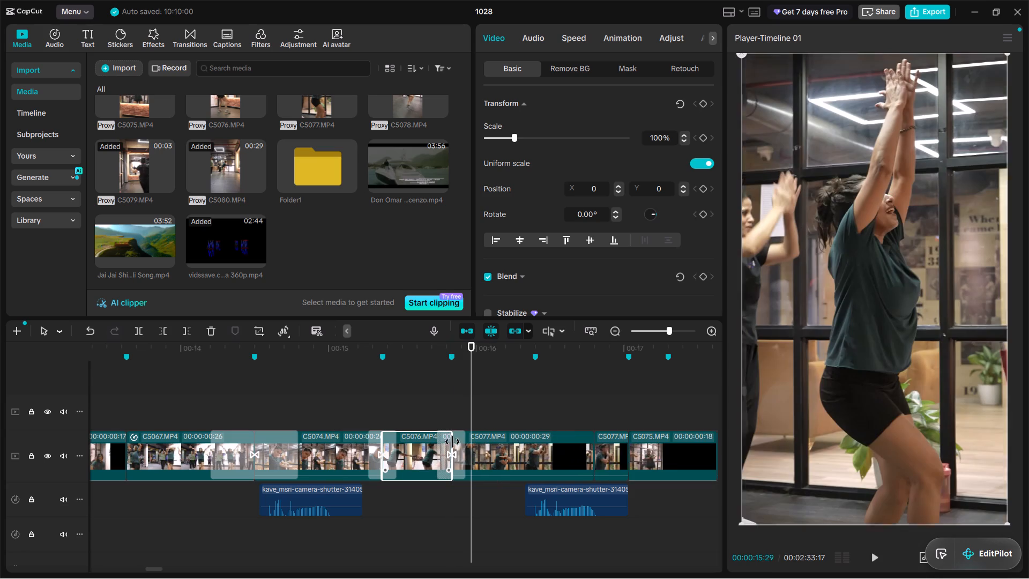
# Trim the end of the first C5077.MP4 clip to the marker between 00:16 and 00:17.
pyautogui.click(456, 397)
pyautogui.moveTo(456, 397); pyautogui.dragTo(476, 401)
pyautogui.keyDown('alt'); pyautogui.scroll(-1, 472, 404); pyautogui.keyUp('alt')
pyautogui.click(459, 449)
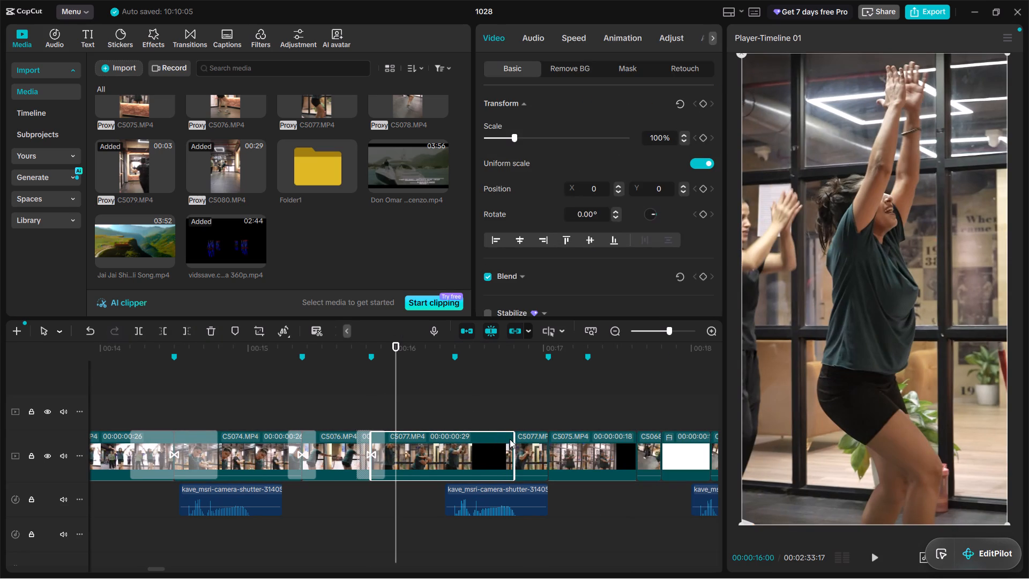
pyautogui.moveTo(514, 441); pyautogui.dragTo(451, 433)
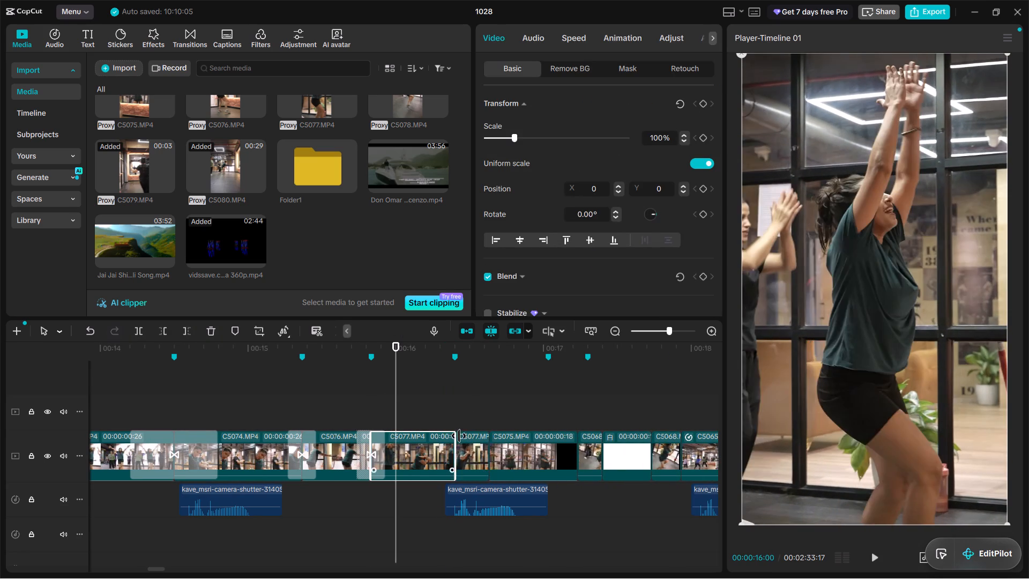
# Extend the end of the second C5077.MP4 clip to the marker near 00:17, giving it a duration of 00:00:00:19.
pyautogui.press('space')
pyautogui.press('space')
pyautogui.click(480, 447)
pyautogui.moveTo(490, 446); pyautogui.dragTo(531, 441)
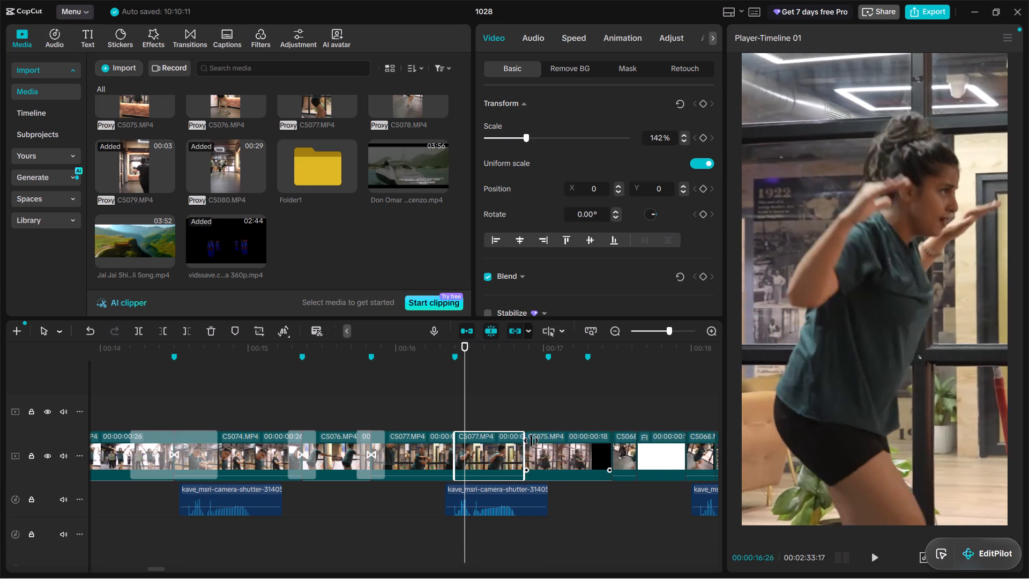
pyautogui.moveTo(531, 441); pyautogui.dragTo(547, 441)
# Play into the C5075.MP4 clip and trim its end to the marker at about 00:00:17:09.
pyautogui.press('space')
pyautogui.click(575, 446)
pyautogui.press('space')
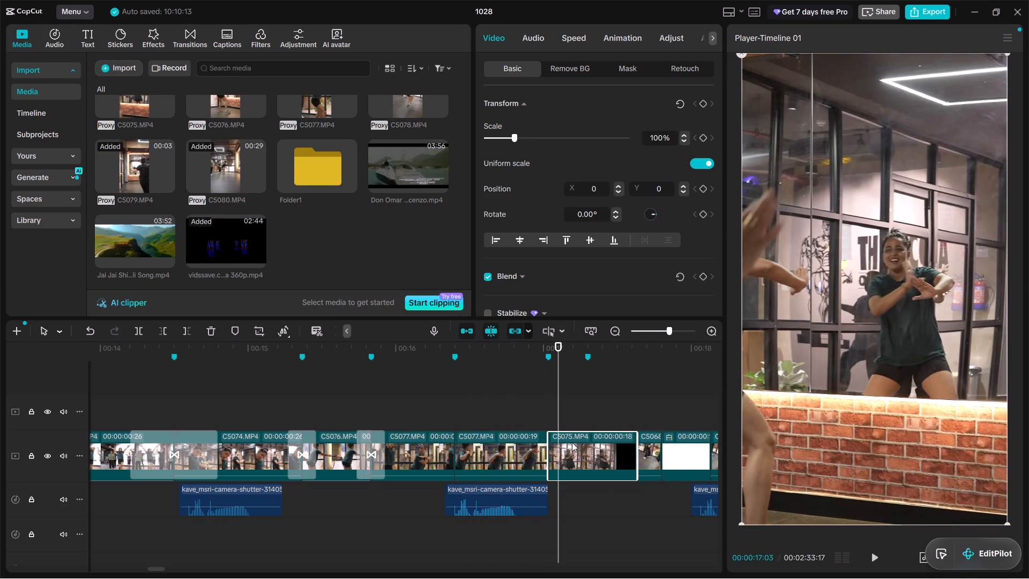
pyautogui.moveTo(635, 442); pyautogui.dragTo(585, 440)
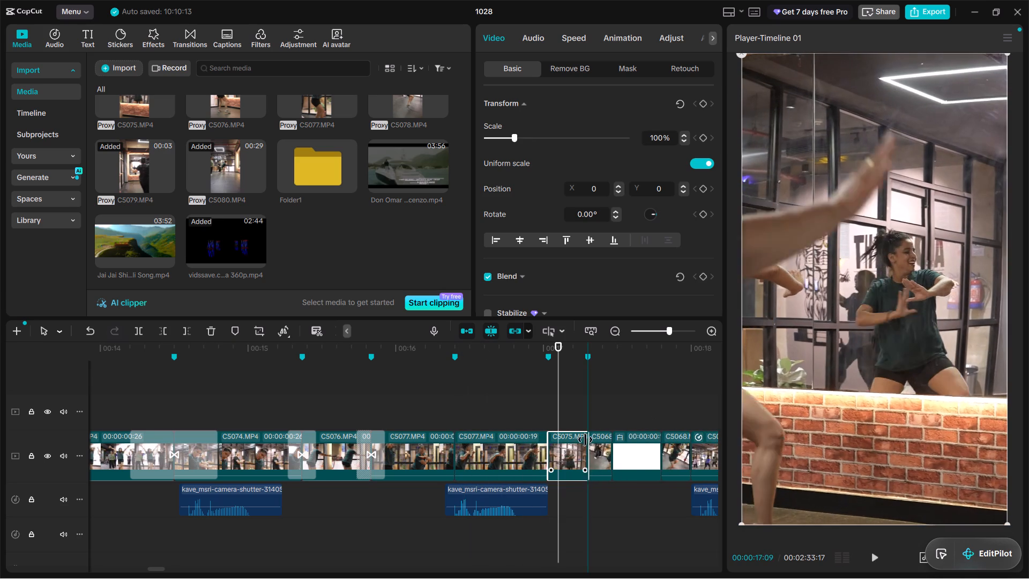
pyautogui.moveTo(585, 440); pyautogui.dragTo(585, 441)
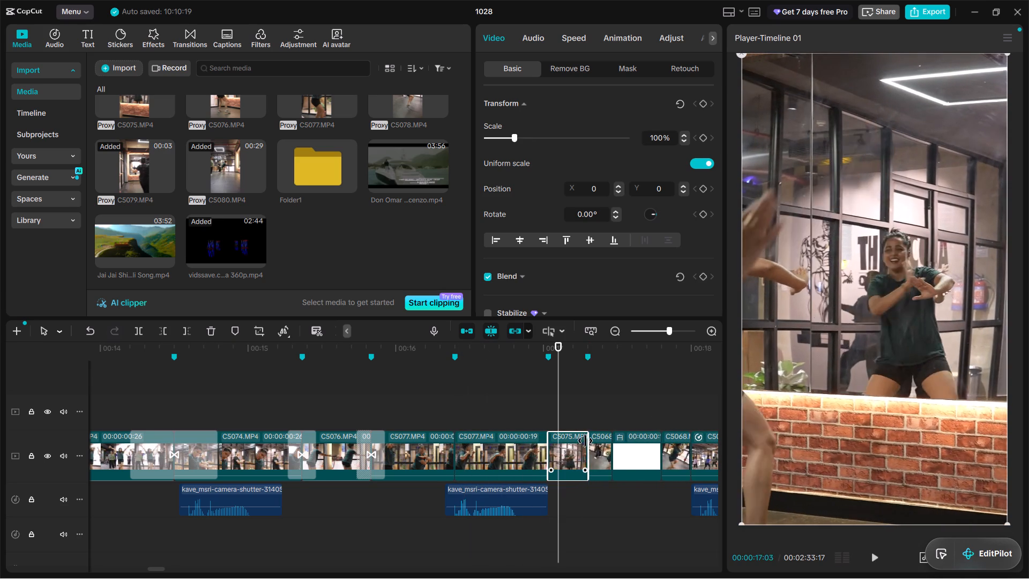
# Extend the end of the C5068.MP4 clip before the white clip to the marker just before 00:19, giving it a duration of 00:00:01:15.
pyautogui.press('space')
pyautogui.keyDown('alt'); pyautogui.scroll(-4, 590, 441); pyautogui.keyUp('alt')
pyautogui.press('space')
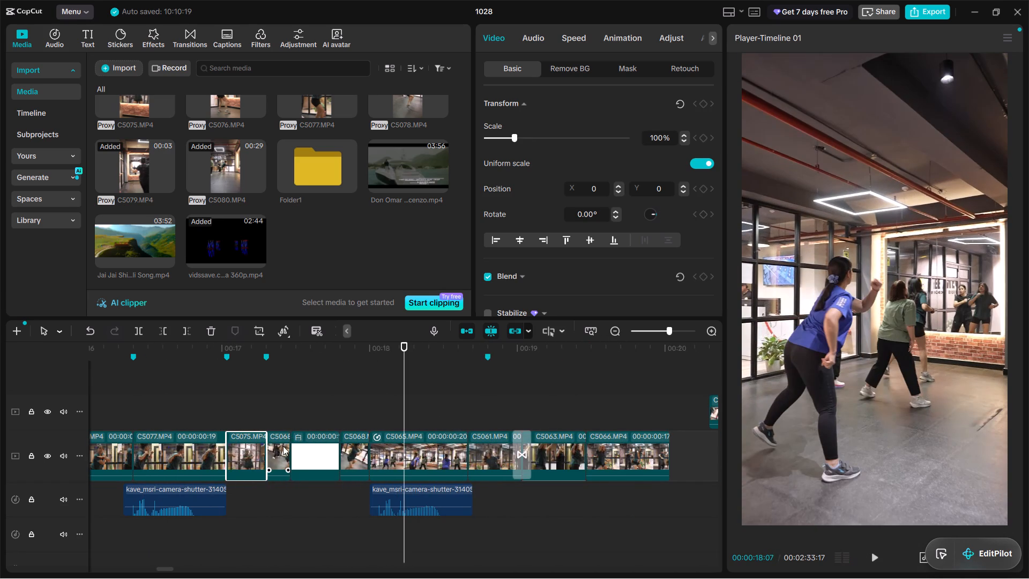
pyautogui.click(285, 455)
pyautogui.moveTo(290, 455); pyautogui.dragTo(478, 435)
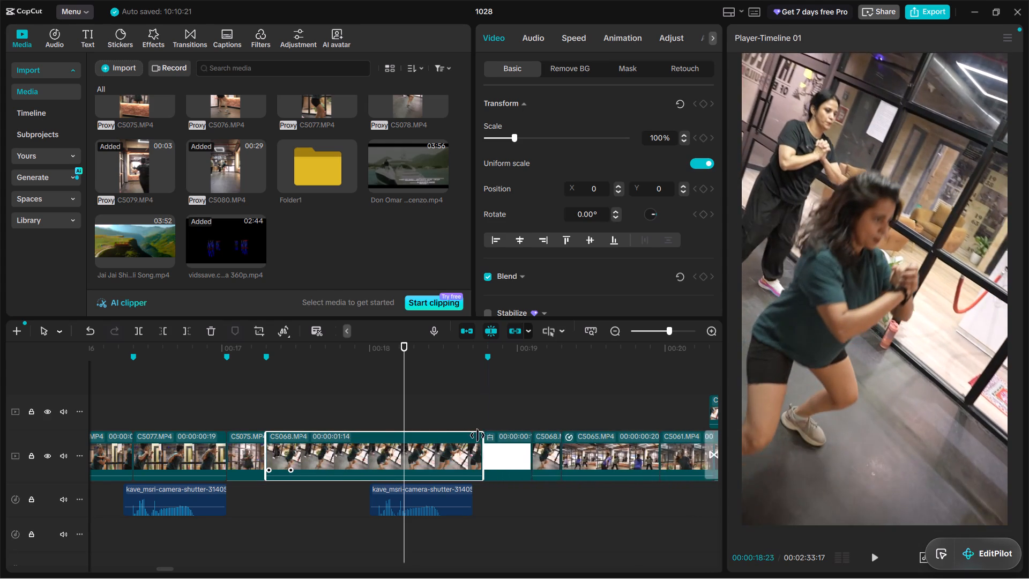
pyautogui.moveTo(478, 435); pyautogui.dragTo(482, 439)
# Play the extended clip and move the two C5068.MP4 overlay clips together to the marker just before 00:19, above the white clip.
pyautogui.click(168, 392)
pyautogui.press('space')
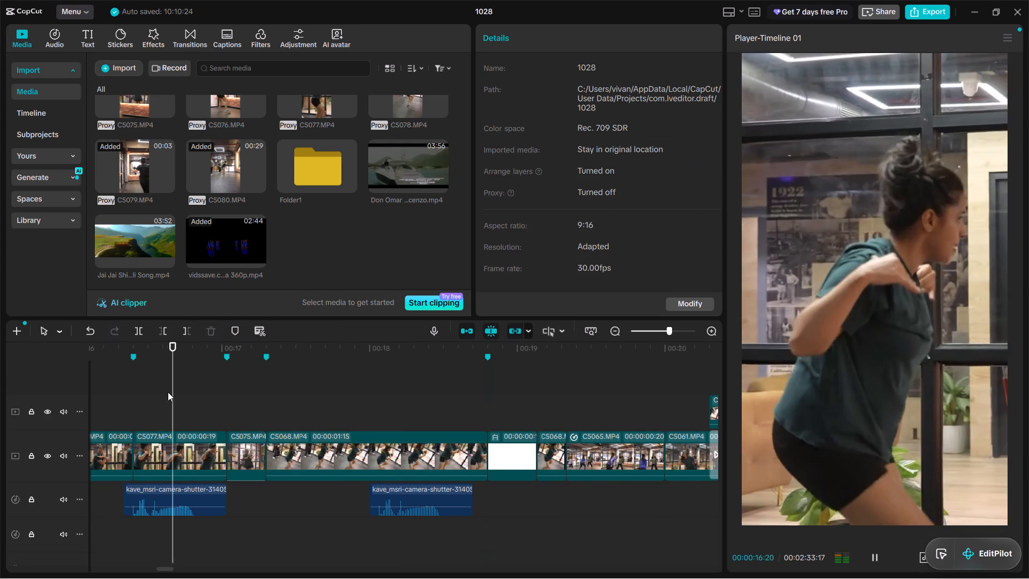
pyautogui.keyDown('alt'); pyautogui.scroll(-1, 251, 422); pyautogui.keyUp('alt')
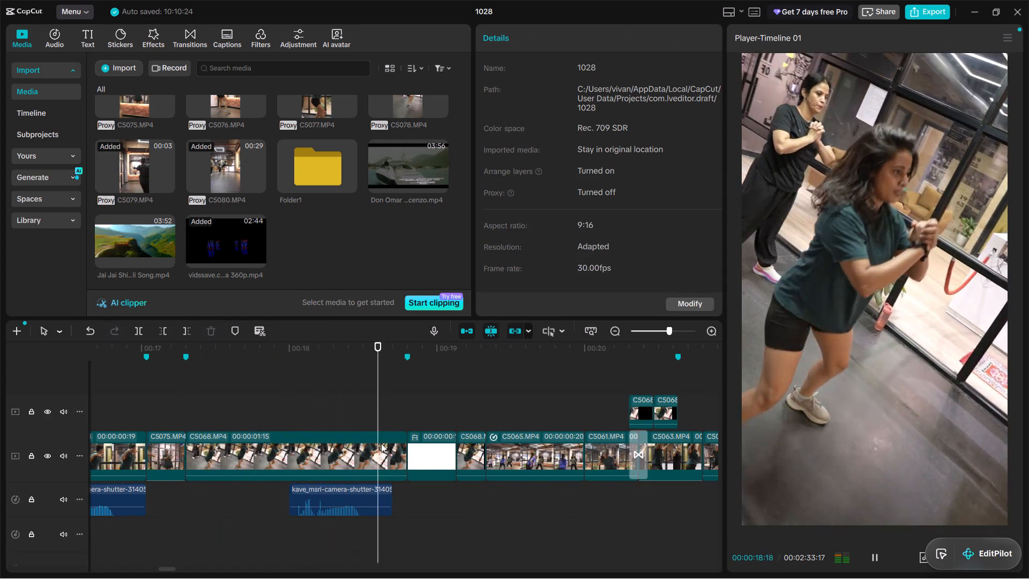
pyautogui.press('space')
pyautogui.moveTo(699, 408); pyautogui.dragTo(612, 397)
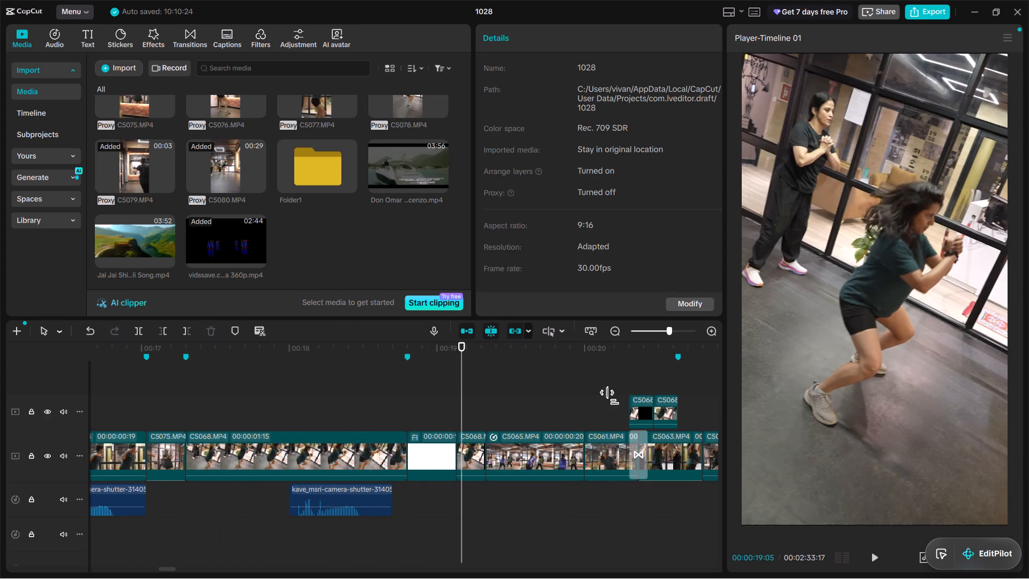
pyautogui.moveTo(612, 397); pyautogui.dragTo(588, 394)
pyautogui.moveTo(639, 413); pyautogui.dragTo(409, 411)
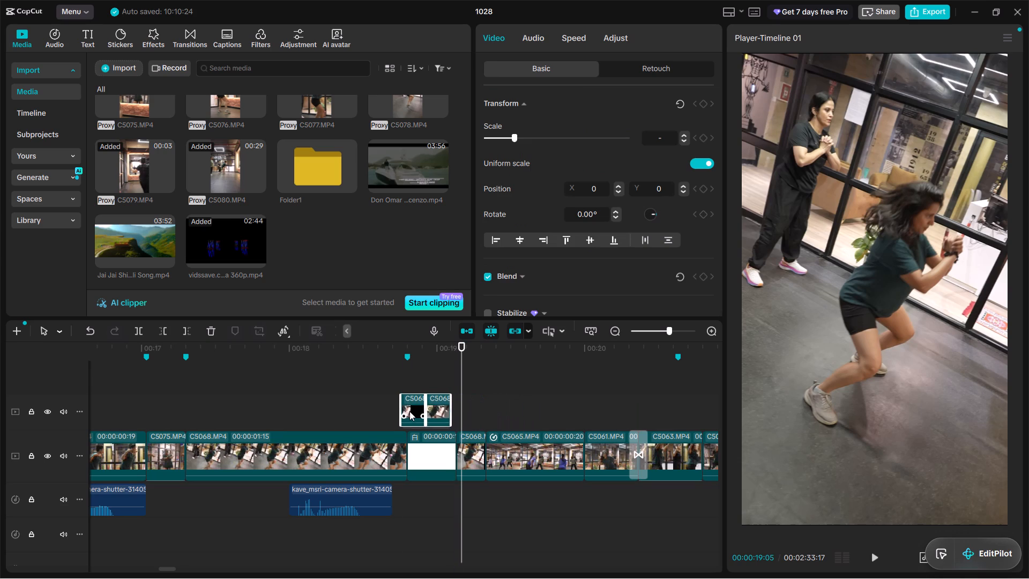
pyautogui.moveTo(409, 411); pyautogui.dragTo(416, 411)
# Play the overlays and extend the C5068.MP4 clip after the white clip to the marker between 00:20 and 00:21.
pyautogui.click(357, 394)
pyautogui.press('space')
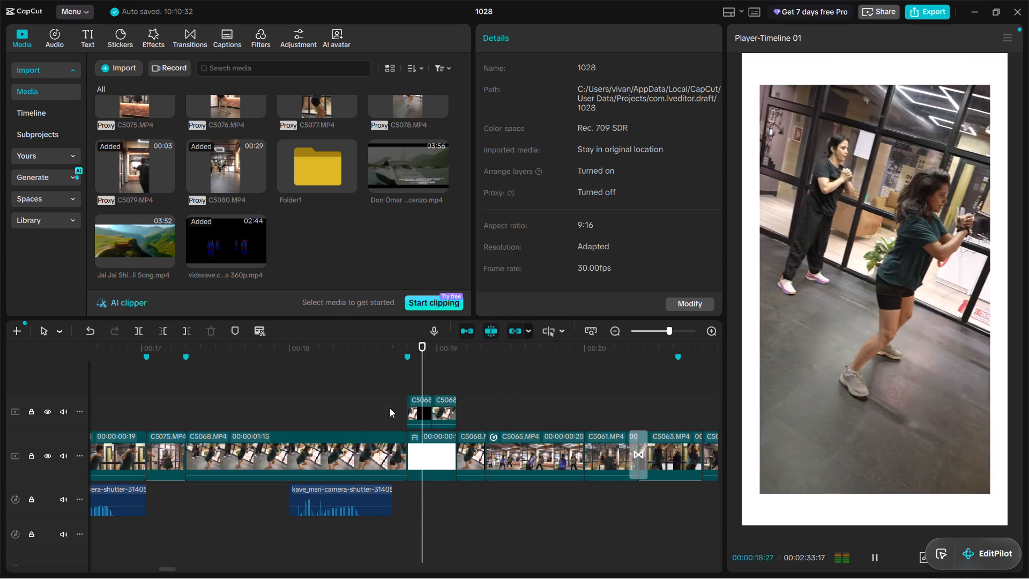
pyautogui.press('space')
pyautogui.click(470, 447)
pyautogui.moveTo(487, 451); pyautogui.dragTo(677, 441)
# Play past the extended C5068.MP4 clip and examine how the C5065.MP4 to C5066.MP4 clips line up with the remaining markers.
pyautogui.press('space')
pyautogui.keyDown('alt'); pyautogui.scroll(-2, 644, 450); pyautogui.keyUp('alt')
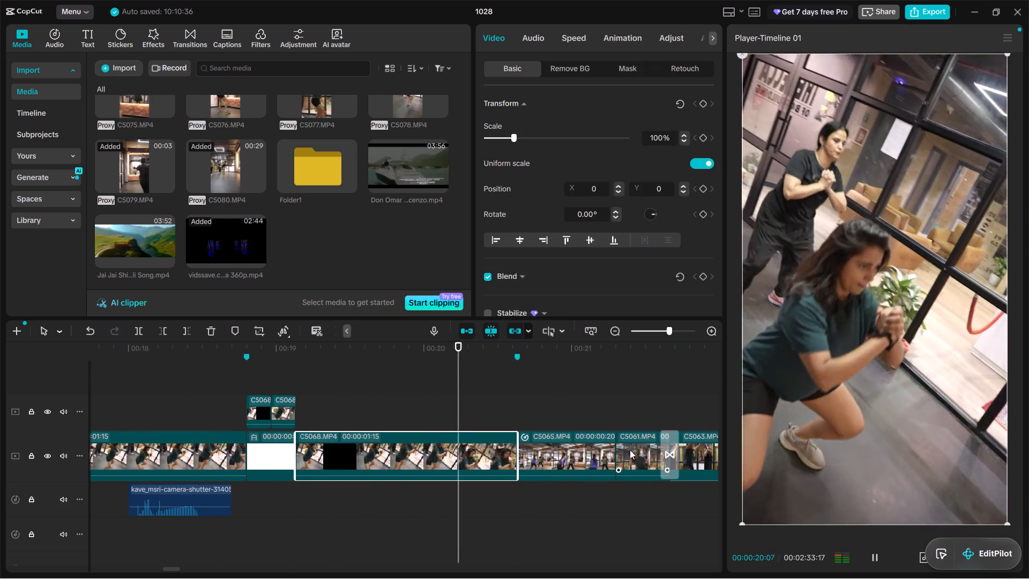
pyautogui.keyDown('alt'); pyautogui.scroll(-2, 620, 450); pyautogui.keyUp('alt')
pyautogui.press('space')
pyautogui.click(431, 442)
pyautogui.scroll(-3, 467, 436)
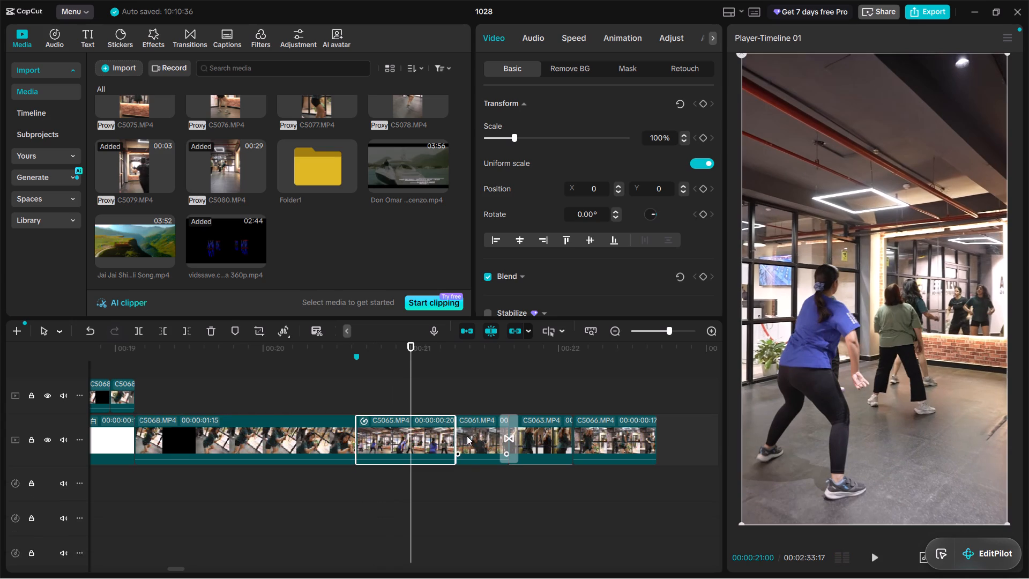
pyautogui.scroll(-2, 467, 436)
pyautogui.scroll(7, 465, 434)
pyautogui.keyDown('ctrl'); pyautogui.scroll(-7, 465, 434); pyautogui.keyUp('ctrl')
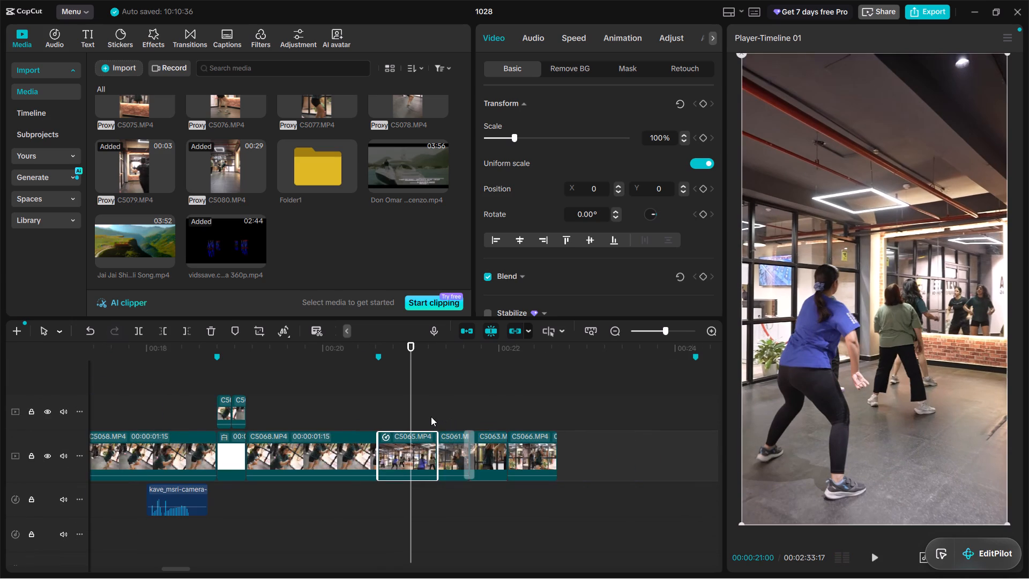
pyautogui.keyDown('alt'); pyautogui.scroll(-1, 429, 418); pyautogui.keyUp('alt')
pyautogui.keyDown('alt'); pyautogui.scroll(1, 384, 414); pyautogui.keyUp('alt')
# Play from the C5065.MP4 clip and add a beat marker at the transition between C5061.MP4 and C5063.MP4, at about 00:00:21:22.
pyautogui.click(377, 401)
pyautogui.press('space')
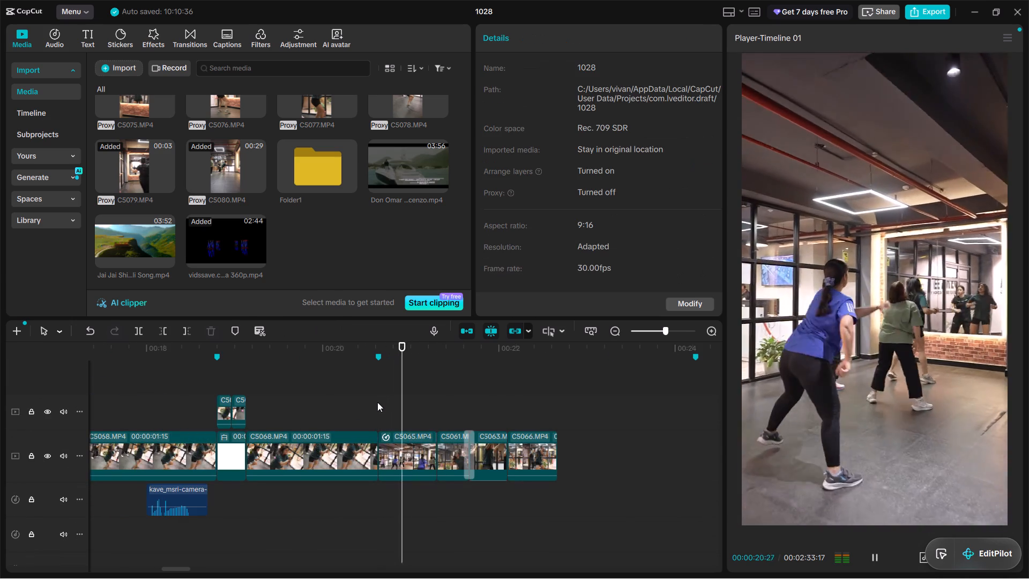
pyautogui.press('space')
pyautogui.click(373, 394)
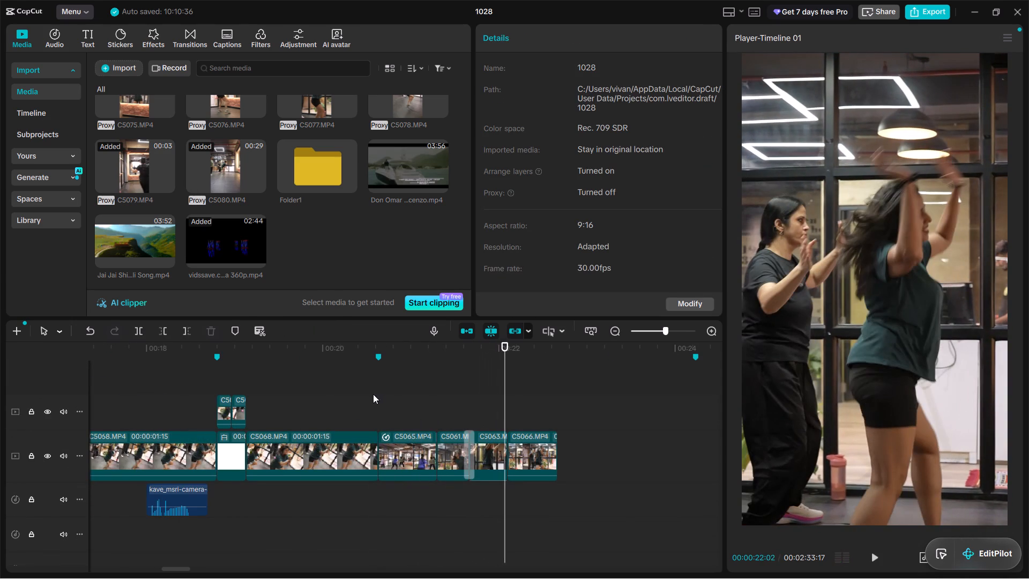
pyautogui.press('space')
pyautogui.press('space')
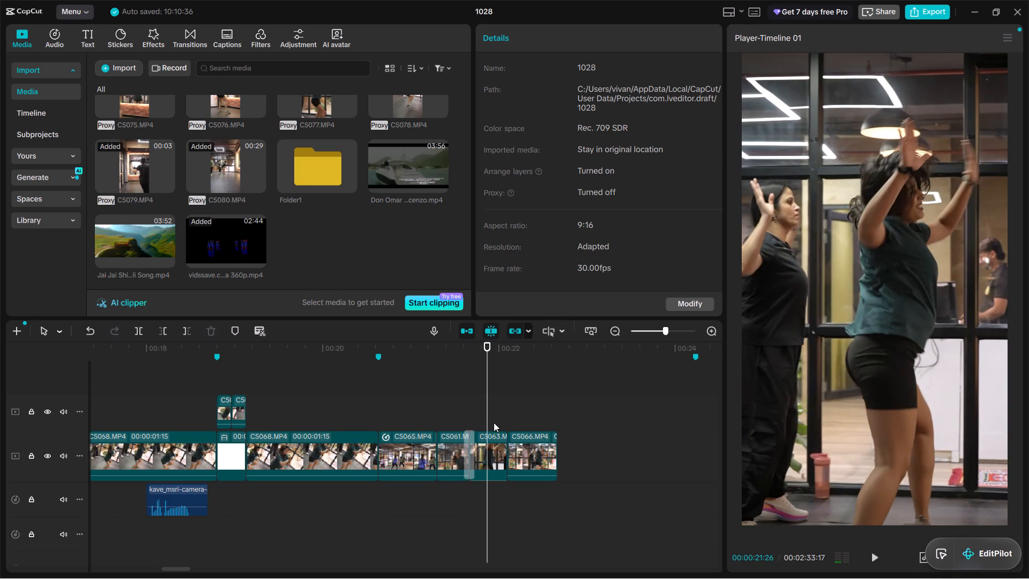
pyautogui.click(476, 410)
pyautogui.press('m')
# Play on and extend the end of the C5063.MP4 clip to the marker just after 00:24, giving it a duration of 00:00:02:17.
pyautogui.press('space')
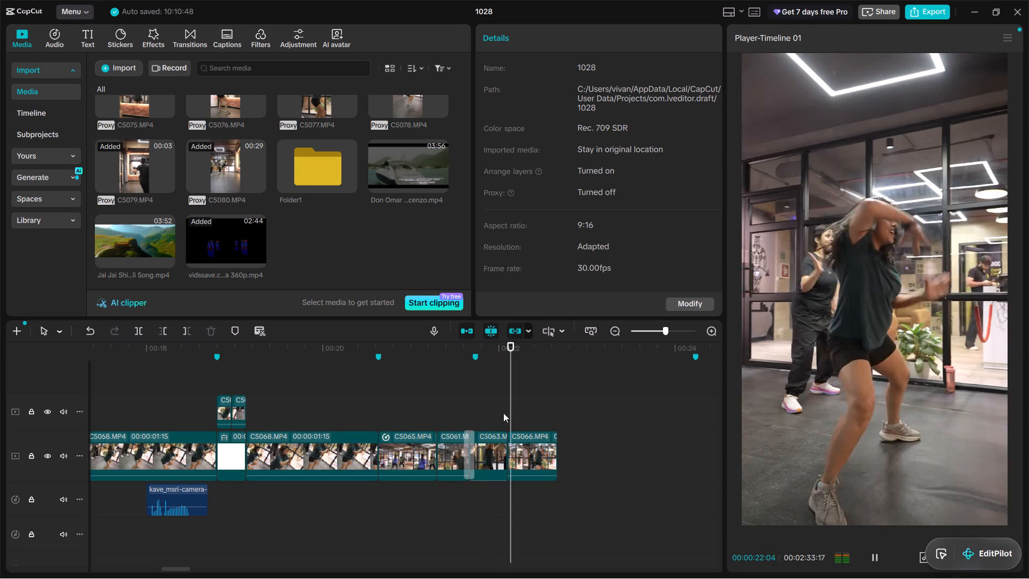
pyautogui.keyDown('alt'); pyautogui.scroll(-2, 552, 413); pyautogui.keyUp('alt')
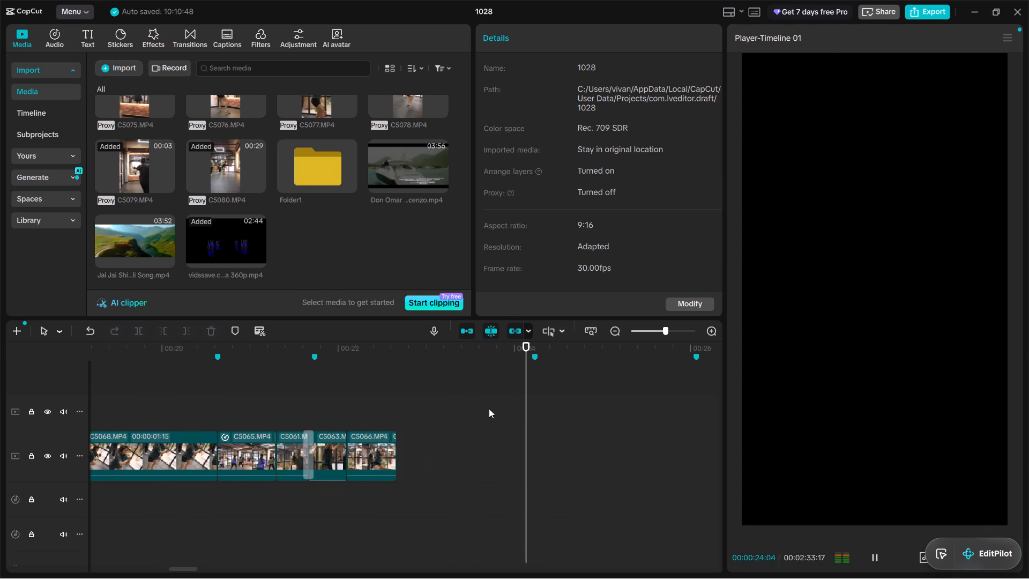
pyautogui.press('space')
pyautogui.click(333, 444)
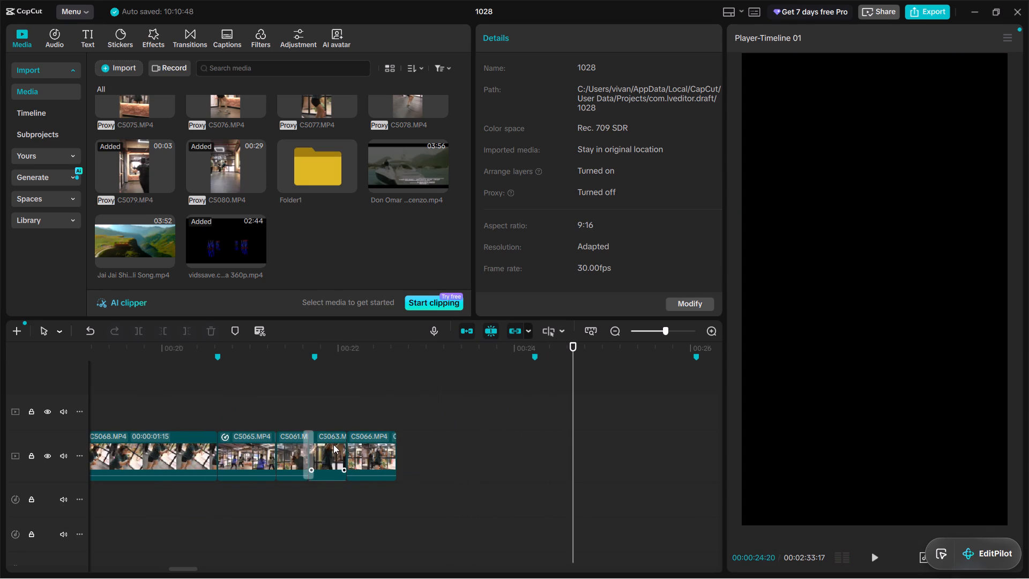
pyautogui.moveTo(349, 450); pyautogui.dragTo(536, 430)
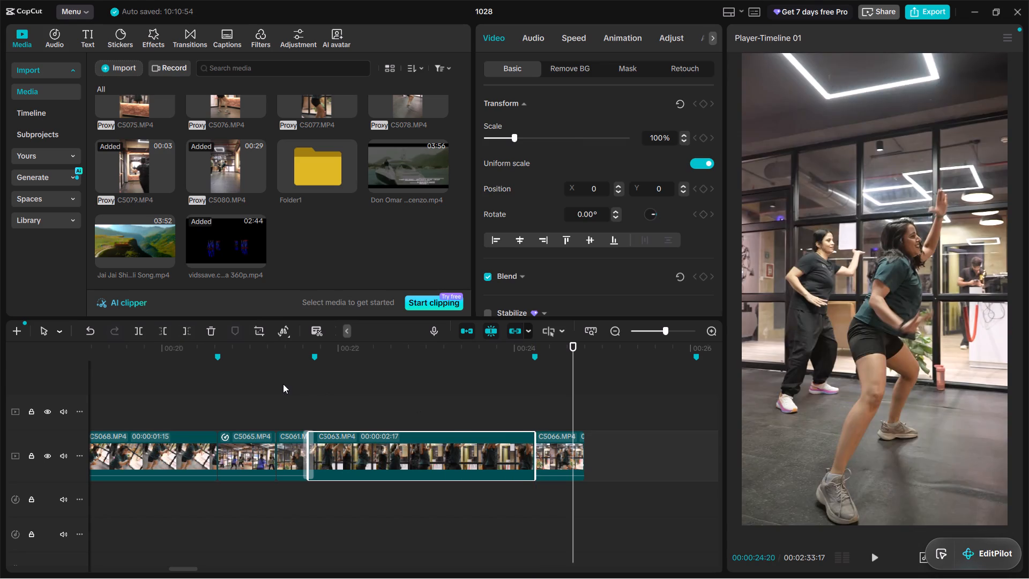
# Play through the C5063.MP4 clip and extend the end of C5066.MP4 to the marker near 00:26, giving it a duration of 00:00:01:25.
pyautogui.click(283, 384)
pyautogui.press('space')
pyautogui.keyDown('alt'); pyautogui.scroll(3, 357, 431); pyautogui.keyUp('alt')
pyautogui.keyDown('alt'); pyautogui.scroll(-3, 360, 432); pyautogui.keyUp('alt')
pyautogui.keyDown('alt'); pyautogui.scroll(3, 360, 432); pyautogui.keyUp('alt')
pyautogui.keyDown('alt'); pyautogui.scroll(-2, 360, 432); pyautogui.keyUp('alt')
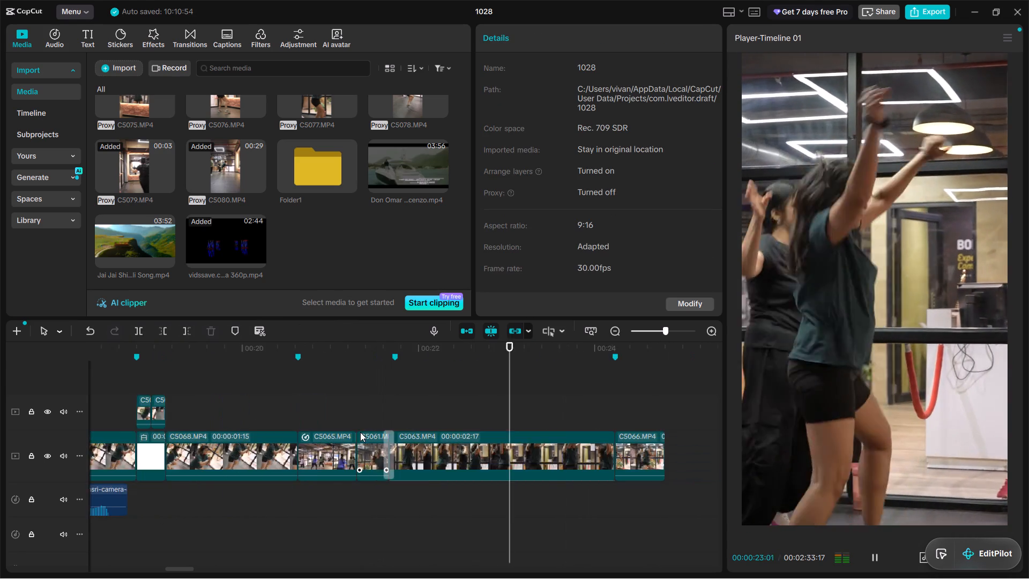
pyautogui.keyDown('alt'); pyautogui.scroll(2, 360, 432); pyautogui.keyUp('alt')
pyautogui.keyDown('alt'); pyautogui.scroll(-4, 360, 432); pyautogui.keyUp('alt')
pyautogui.press('space')
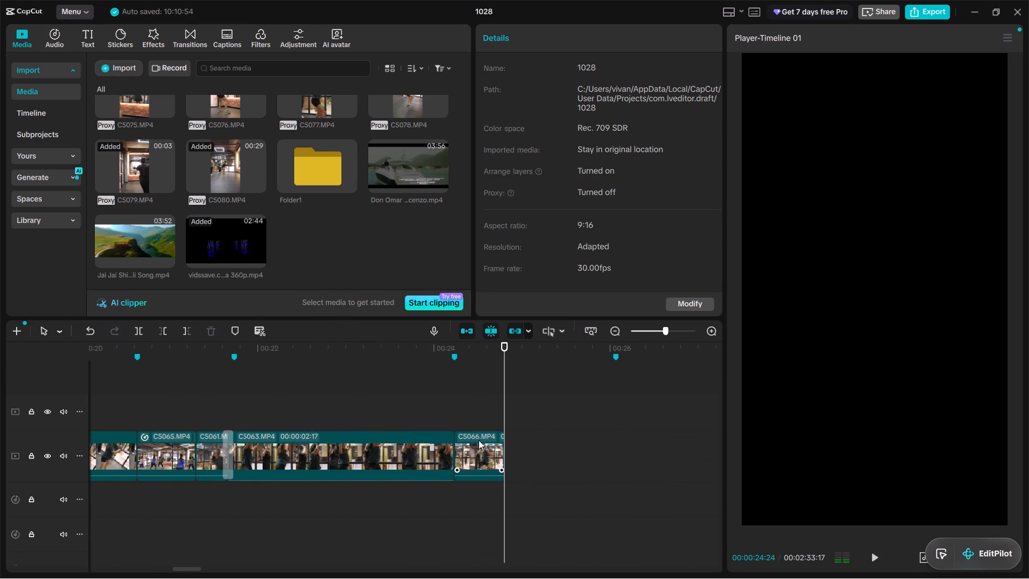
pyautogui.click(479, 440)
pyautogui.moveTo(506, 447); pyautogui.dragTo(610, 431)
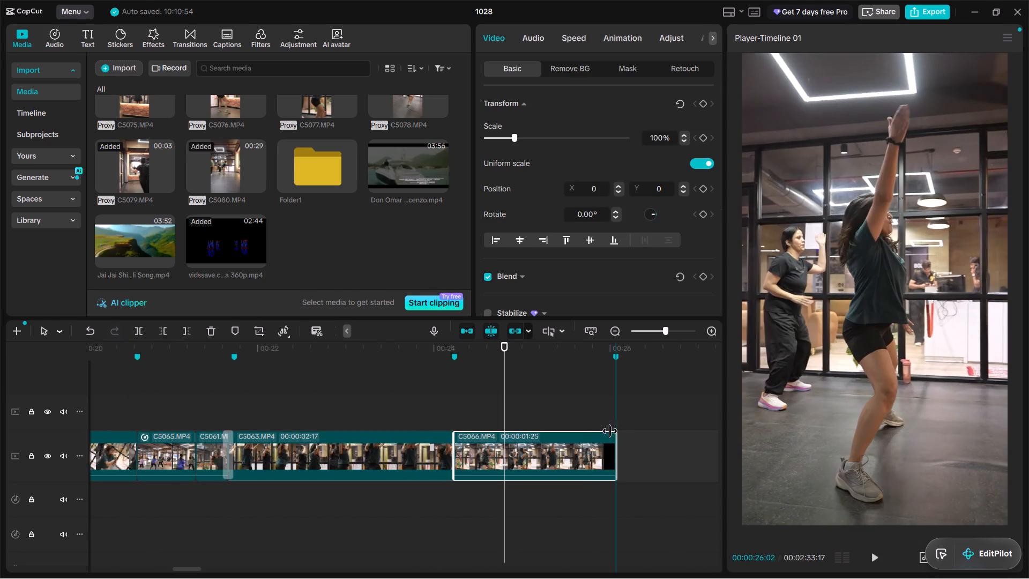
pyautogui.moveTo(610, 431); pyautogui.dragTo(616, 432)
# Play the C5063.MP4 and C5066.MP4 clips to check their cuts against the beat.
pyautogui.click(311, 405)
pyautogui.press('space')
pyautogui.keyDown('alt'); pyautogui.scroll(3, 339, 412); pyautogui.keyUp('alt')
pyautogui.keyDown('alt'); pyautogui.scroll(-2, 343, 414); pyautogui.keyUp('alt')
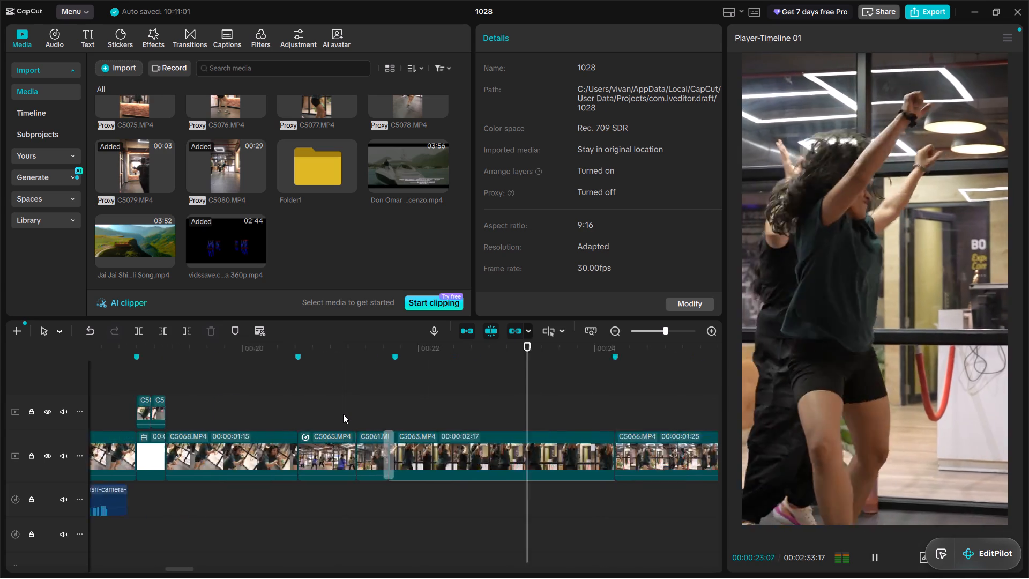
pyautogui.keyDown('alt'); pyautogui.scroll(-3, 343, 414); pyautogui.keyUp('alt')
pyautogui.keyDown('alt'); pyautogui.scroll(6, 343, 414); pyautogui.keyUp('alt')
pyautogui.keyDown('alt'); pyautogui.scroll(-6, 343, 414); pyautogui.keyUp('alt')
pyautogui.keyDown('alt'); pyautogui.scroll(5, 343, 414); pyautogui.keyUp('alt')
pyautogui.keyDown('alt'); pyautogui.scroll(-3, 474, 424); pyautogui.keyUp('alt')
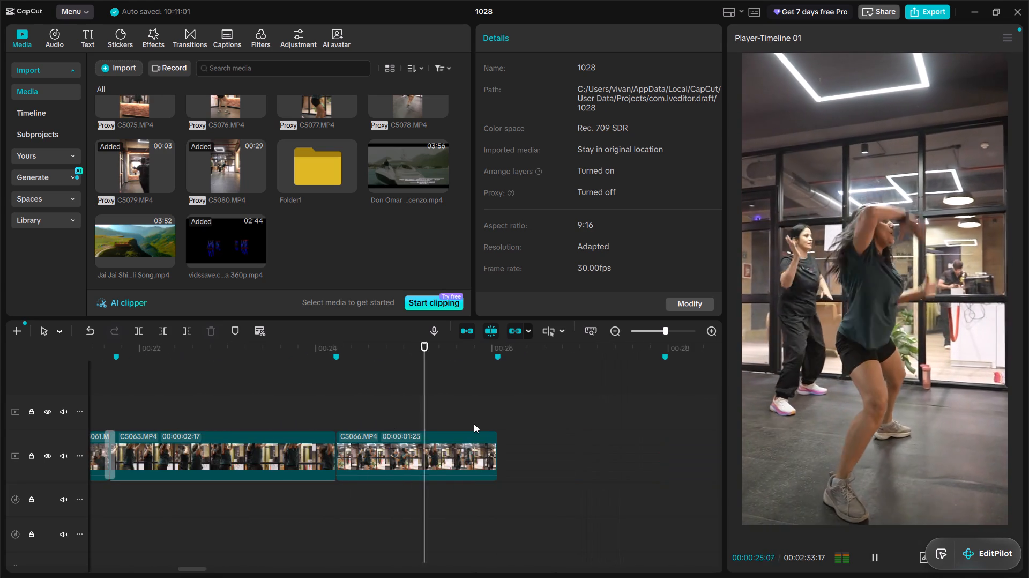
pyautogui.press('space')
# Copy the adjacent C5067.MP4 and C5073.MP4 clips near 00:13 and place the copies on the main track after C5066.MP4 at 00:00:26:02.
pyautogui.click(499, 416)
pyautogui.keyDown('alt'); pyautogui.scroll(13, 327, 432); pyautogui.keyUp('alt')
pyautogui.keyDown('alt'); pyautogui.scroll(-2, 323, 434); pyautogui.keyUp('alt')
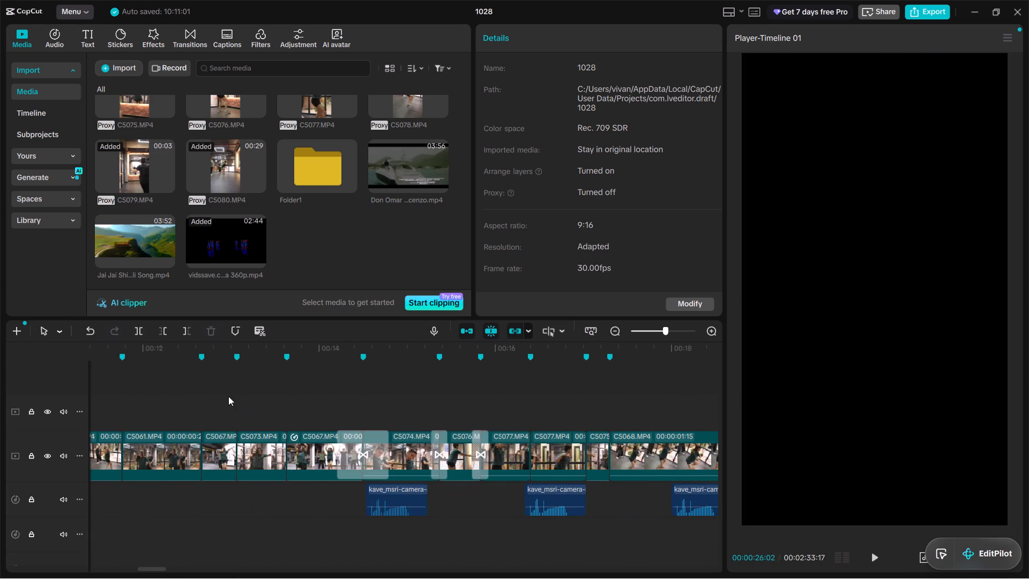
pyautogui.moveTo(227, 396); pyautogui.dragTo(251, 457)
pyautogui.hotkey('ctrl', 'c')
pyautogui.hotkey('ctrl', 'v')
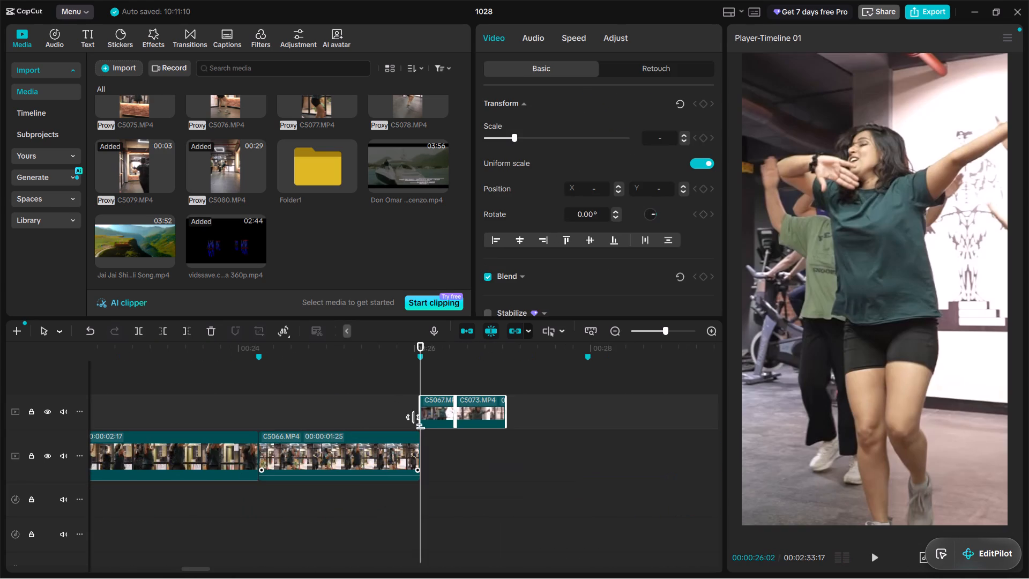
pyautogui.moveTo(428, 417); pyautogui.dragTo(430, 450)
# Extend the end of the copied C5067.MP4 clip to the marker just before 00:28, giving it a duration of 00:00:01:27.
pyautogui.click(432, 443)
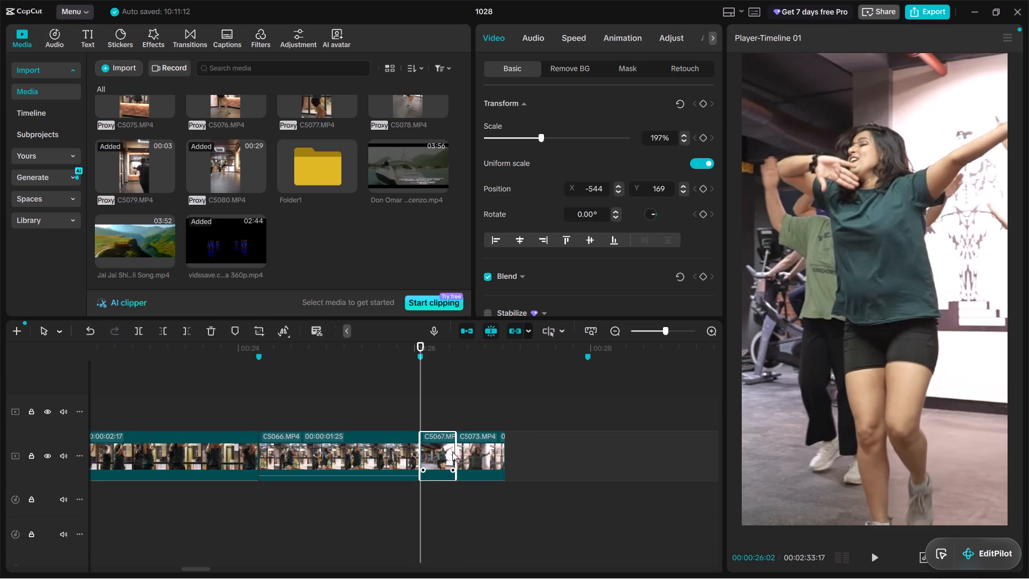
pyautogui.moveTo(458, 454); pyautogui.dragTo(591, 447)
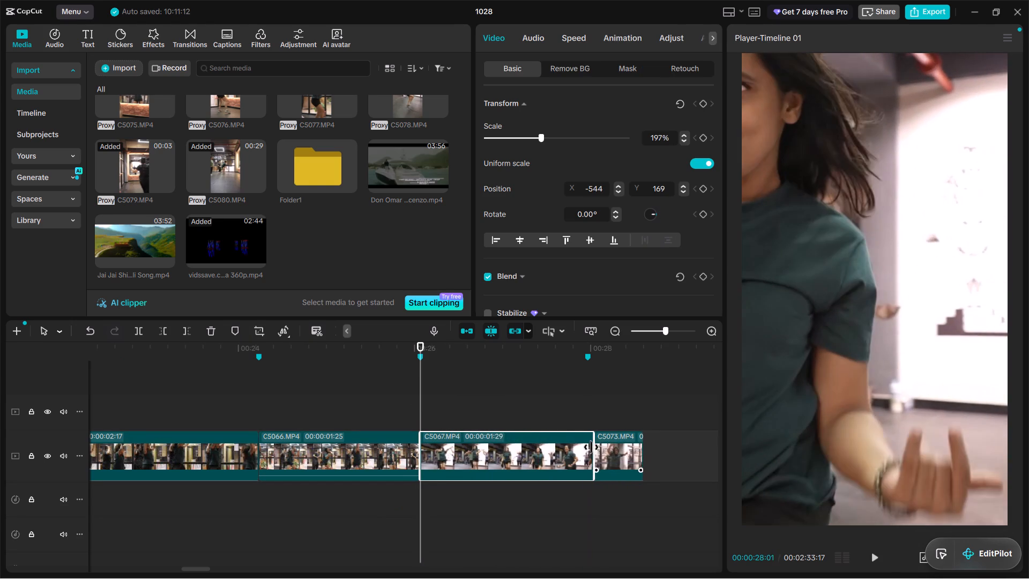
pyautogui.moveTo(591, 447); pyautogui.dragTo(590, 447)
# Play through the copied clips and extend the end of the copied C5073.MP4 clip to the marker between 00:29 and 00:30.
pyautogui.click(402, 417)
pyautogui.press('space')
pyautogui.keyDown('alt'); pyautogui.scroll(-3, 402, 417); pyautogui.keyUp('alt')
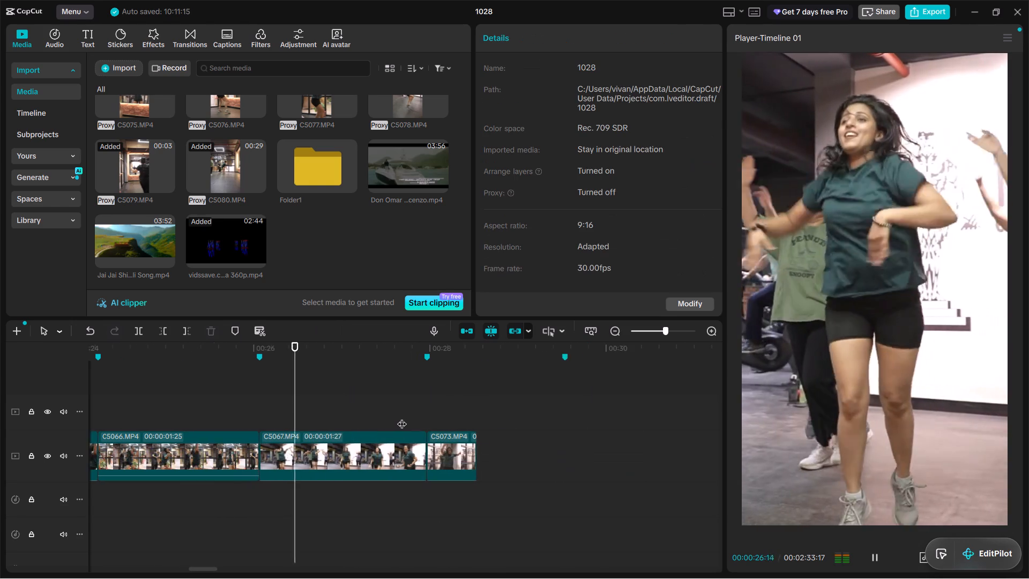
pyautogui.keyDown('alt'); pyautogui.scroll(3, 402, 417); pyautogui.keyUp('alt')
pyautogui.keyDown('alt'); pyautogui.scroll(-3, 411, 423); pyautogui.keyUp('alt')
pyautogui.press('space')
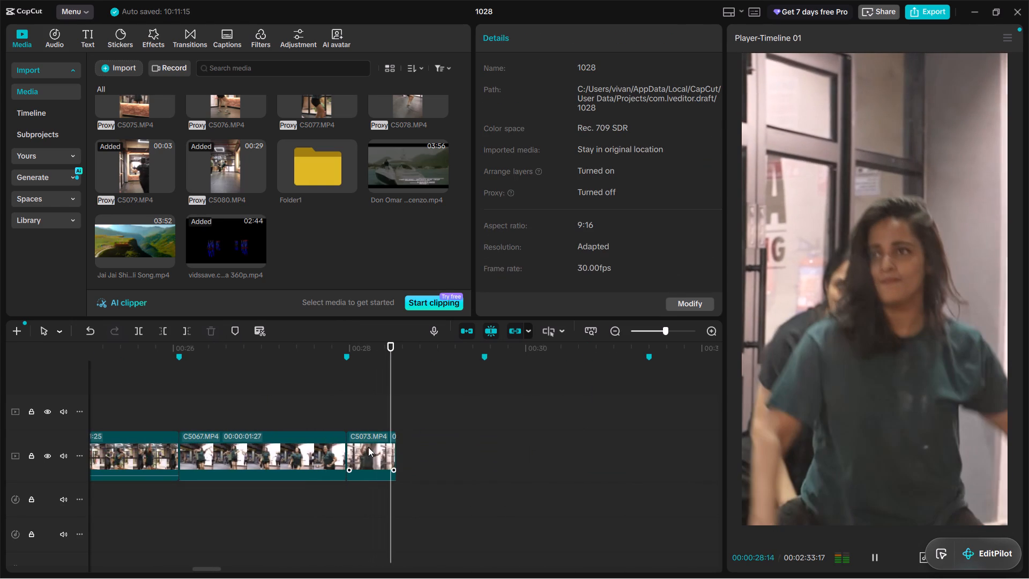
pyautogui.click(368, 447)
pyautogui.moveTo(397, 446); pyautogui.dragTo(483, 435)
# Play the edit from the start to check the opening cuts against the beat up to the marker just after 00:04.
pyautogui.keyDown('alt'); pyautogui.scroll(4, 257, 408); pyautogui.keyUp('alt')
pyautogui.click(274, 394)
pyautogui.moveTo(274, 394); pyautogui.dragTo(0, 400)
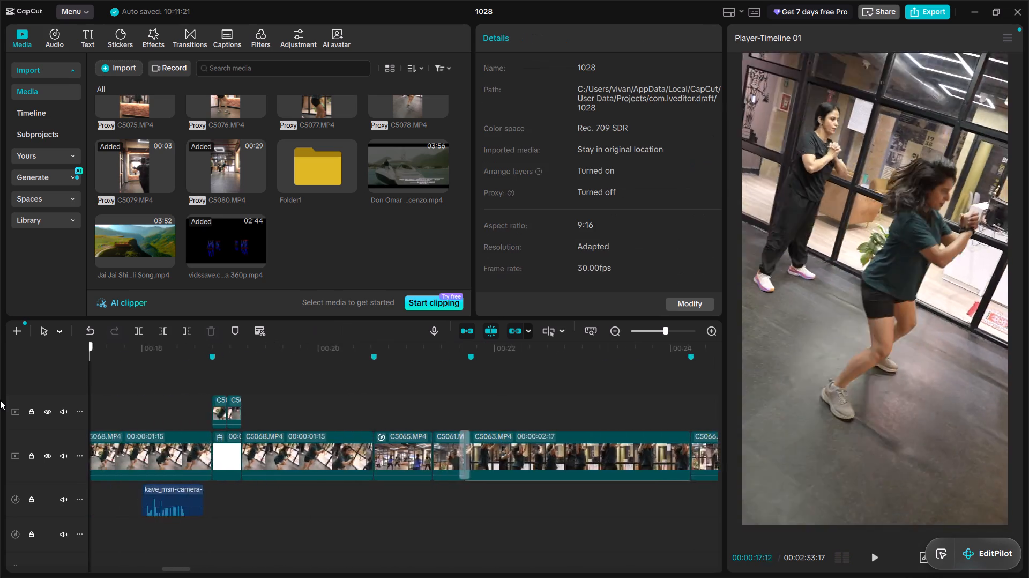
pyautogui.moveTo(0, 400); pyautogui.dragTo(0, 404)
pyautogui.press('space')
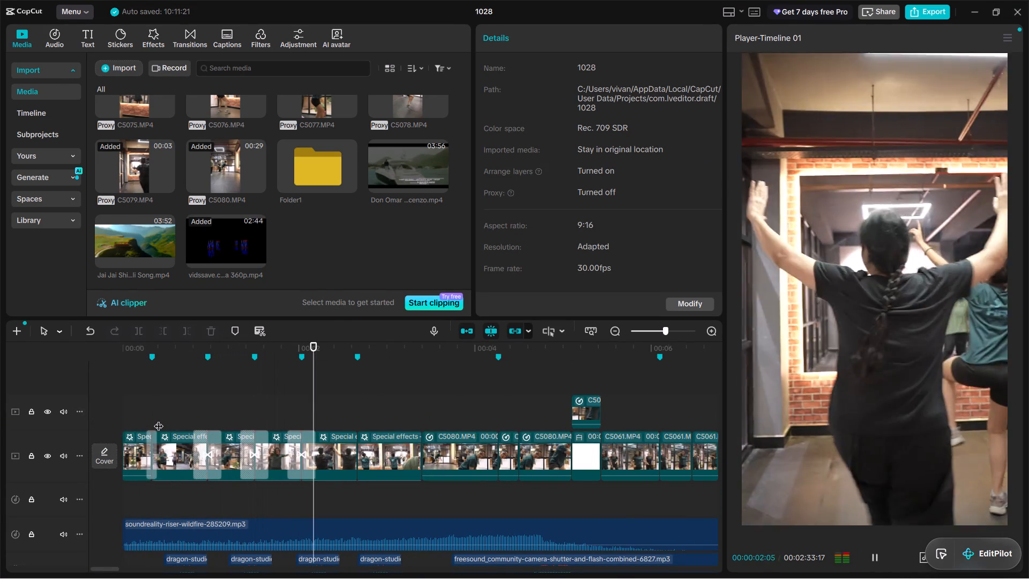
pyautogui.keyDown('alt'); pyautogui.scroll(2, 242, 419); pyautogui.keyUp('alt')
pyautogui.keyDown('alt'); pyautogui.scroll(-3, 242, 419); pyautogui.keyUp('alt')
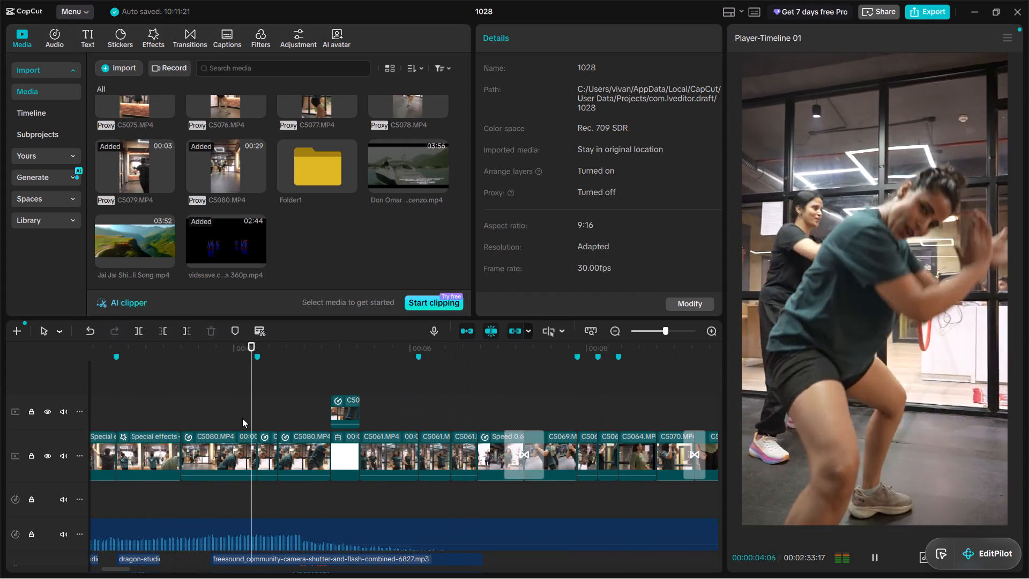
pyautogui.press('space')
pyautogui.click(253, 402)
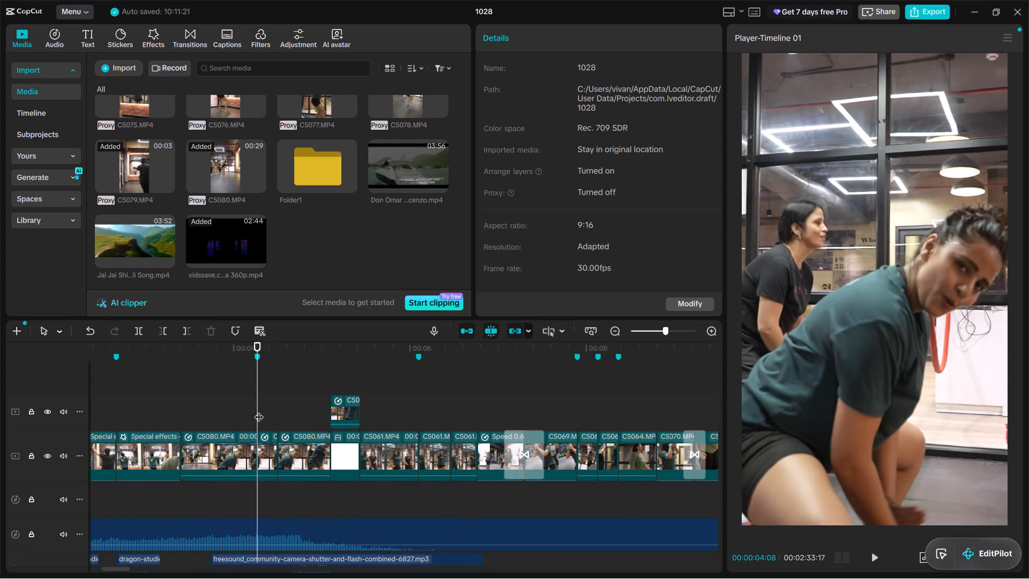
pyautogui.press('space')
pyautogui.press('space')
pyautogui.press('space')
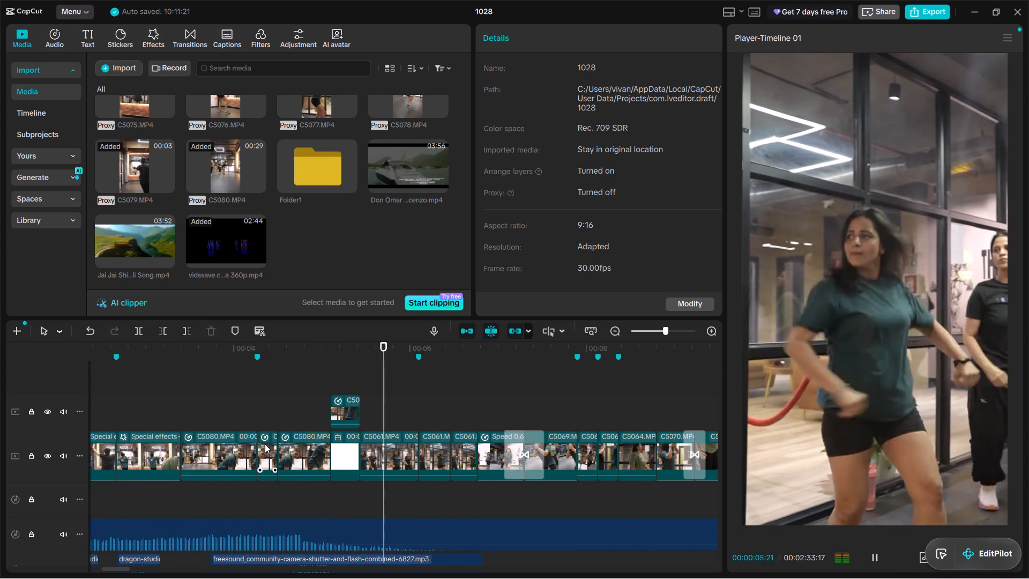
# Play the rest of the edit through the end of the last C5073.MP4 clip to review the cuts against the markers.
pyautogui.keyDown('alt'); pyautogui.scroll(-3, 302, 427); pyautogui.keyUp('alt')
pyautogui.keyDown('alt'); pyautogui.scroll(2, 302, 427); pyautogui.keyUp('alt')
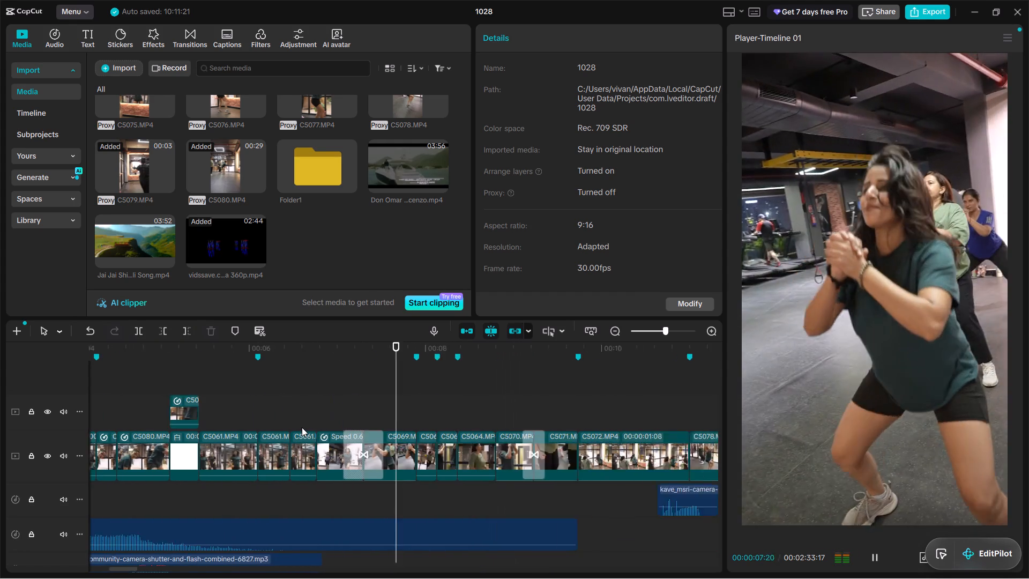
pyautogui.keyDown('alt'); pyautogui.scroll(2, 302, 427); pyautogui.keyUp('alt')
pyautogui.keyDown('alt'); pyautogui.scroll(-5, 302, 427); pyautogui.keyUp('alt')
pyautogui.keyDown('alt'); pyautogui.scroll(4, 302, 427); pyautogui.keyUp('alt')
pyautogui.keyDown('alt'); pyautogui.scroll(-6, 302, 427); pyautogui.keyUp('alt')
pyautogui.keyDown('alt'); pyautogui.scroll(5, 302, 427); pyautogui.keyUp('alt')
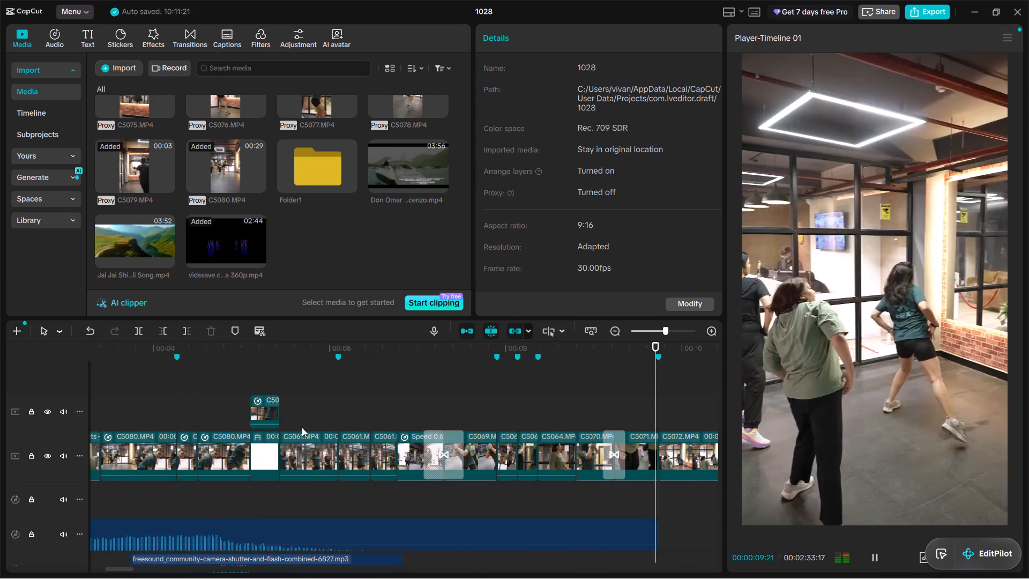
pyautogui.keyDown('alt'); pyautogui.scroll(-2, 301, 427); pyautogui.keyUp('alt')
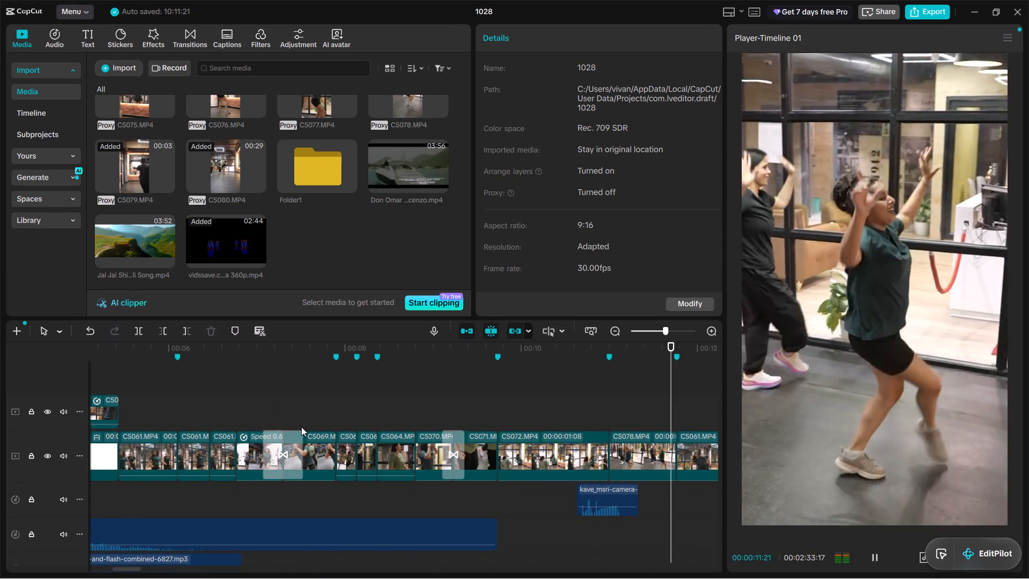
pyautogui.keyDown('alt'); pyautogui.scroll(-2, 301, 427); pyautogui.keyUp('alt')
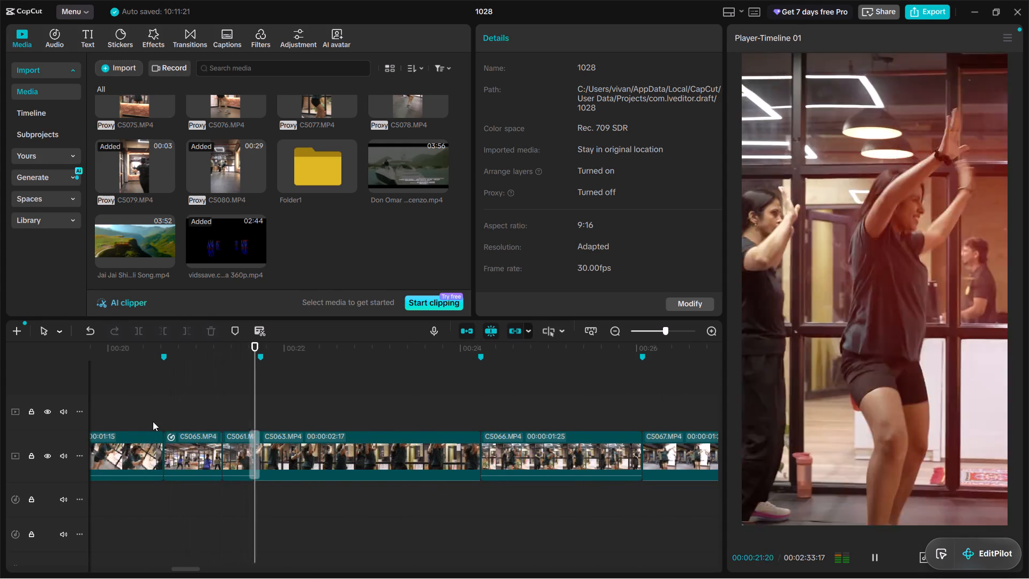
pyautogui.keyDown('alt'); pyautogui.scroll(3, 153, 421); pyautogui.keyUp('alt')
pyautogui.keyDown('alt'); pyautogui.scroll(-2, 153, 421); pyautogui.keyUp('alt')
pyautogui.keyDown('alt'); pyautogui.scroll(3, 153, 421); pyautogui.keyUp('alt')
pyautogui.keyDown('alt'); pyautogui.scroll(-3, 153, 421); pyautogui.keyUp('alt')
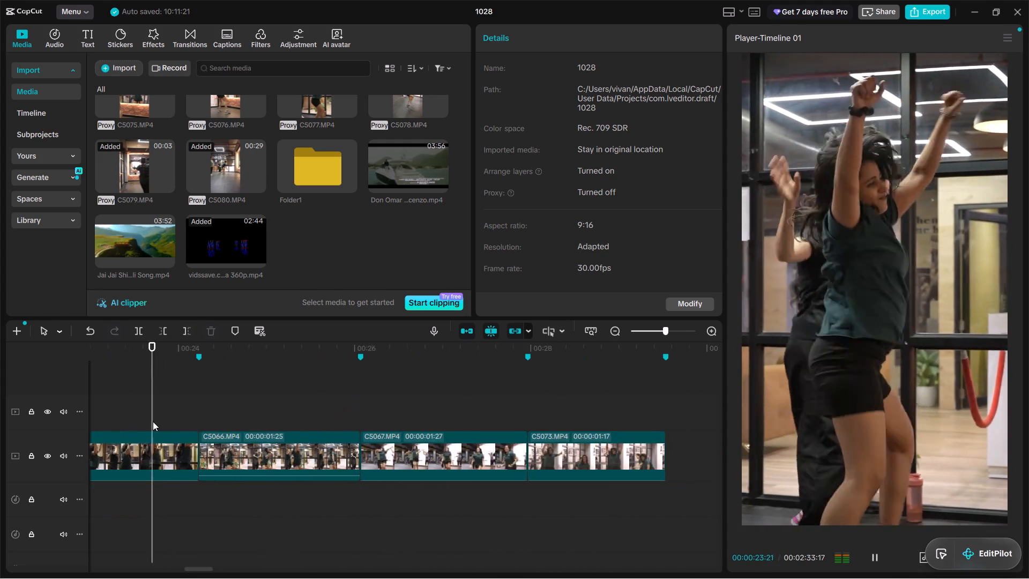
pyautogui.keyDown('alt'); pyautogui.scroll(3, 153, 421); pyautogui.keyUp('alt')
pyautogui.keyDown('alt'); pyautogui.scroll(-3, 153, 421); pyautogui.keyUp('alt')
pyautogui.keyDown('alt'); pyautogui.scroll(1, 153, 421); pyautogui.keyUp('alt')
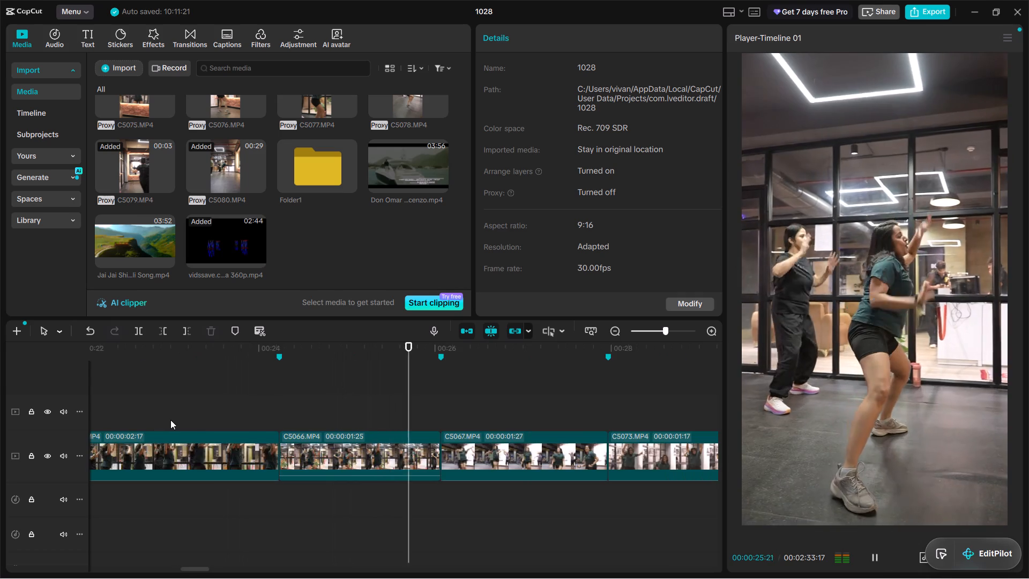
pyautogui.keyDown('alt'); pyautogui.scroll(2, 170, 420); pyautogui.keyUp('alt')
pyautogui.keyDown('alt'); pyautogui.scroll(-2, 170, 420); pyautogui.keyUp('alt')
pyautogui.keyDown('alt'); pyautogui.scroll(2, 170, 420); pyautogui.keyUp('alt')
pyautogui.keyDown('alt'); pyautogui.scroll(-3, 170, 420); pyautogui.keyUp('alt')
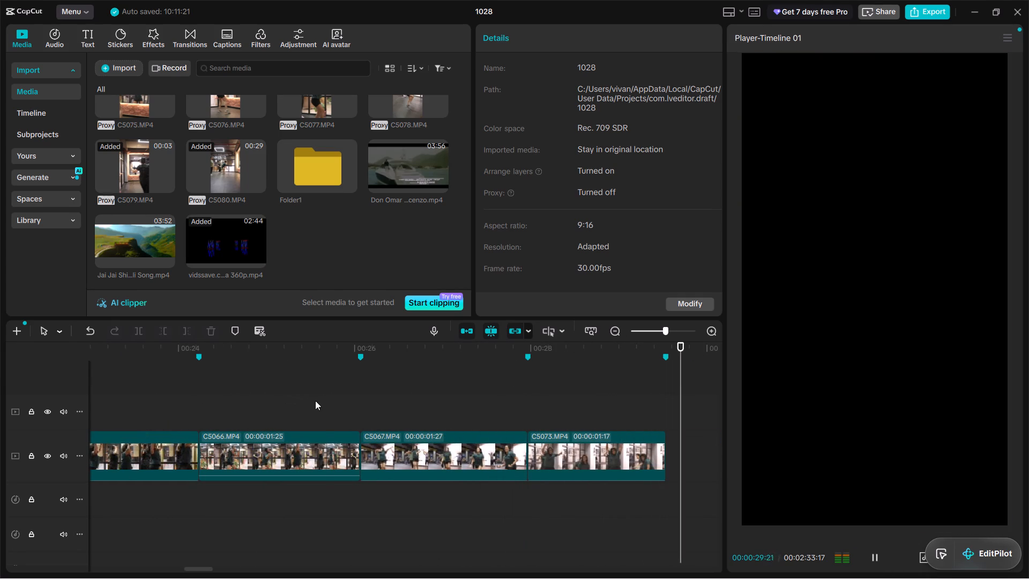
# Move the first dragon-studio riser-swoosh and first Wind noise 9 sounds so their waveform peaks sit on the first marker at 00:00:00:10.
pyautogui.click(326, 399)
pyautogui.moveTo(324, 399); pyautogui.dragTo(0, 449)
pyautogui.scroll(-7, 285, 485)
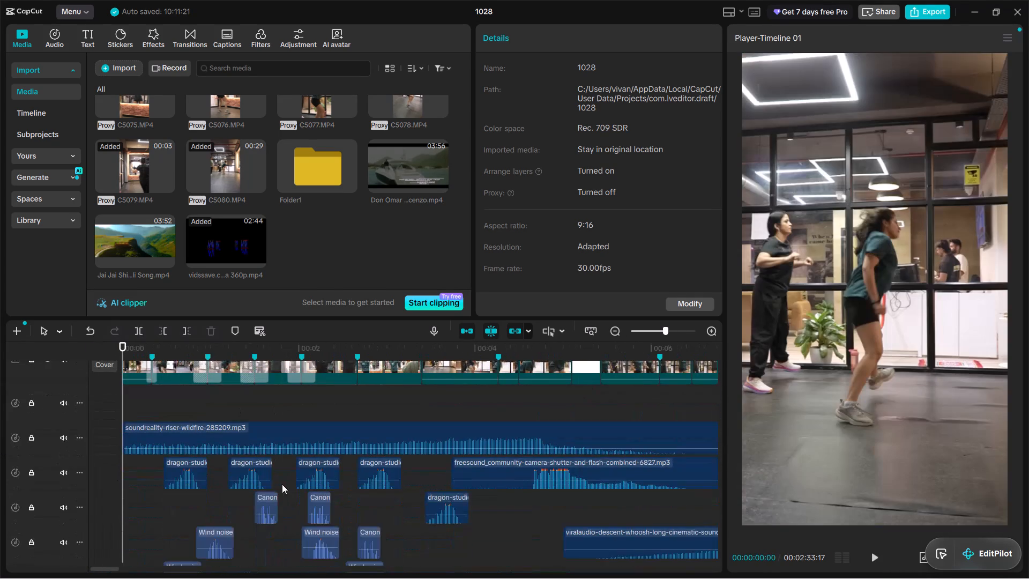
pyautogui.scroll(6, 281, 484)
pyautogui.scroll(-4, 191, 482)
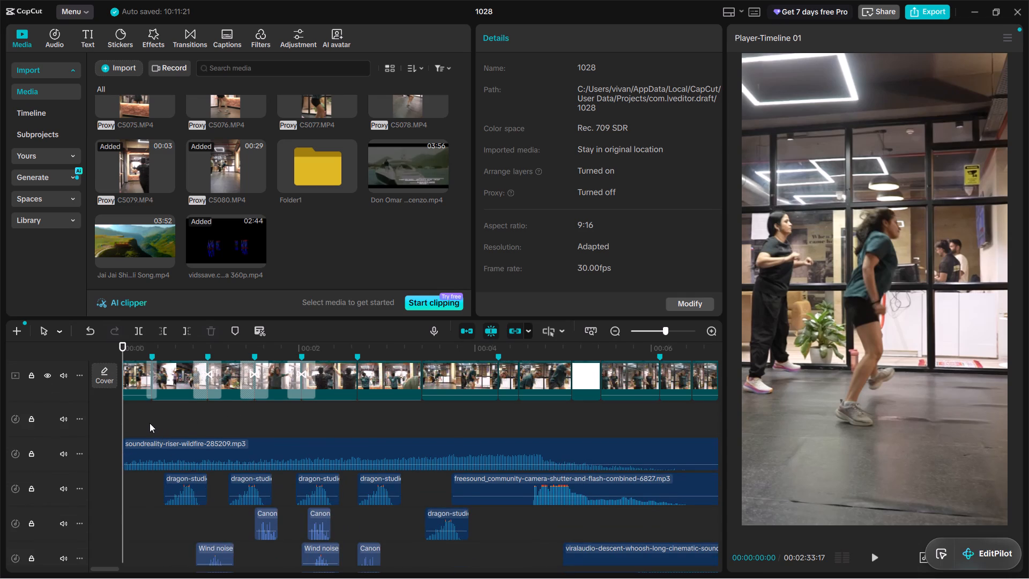
pyautogui.click(150, 424)
pyautogui.scroll(-4, 207, 474)
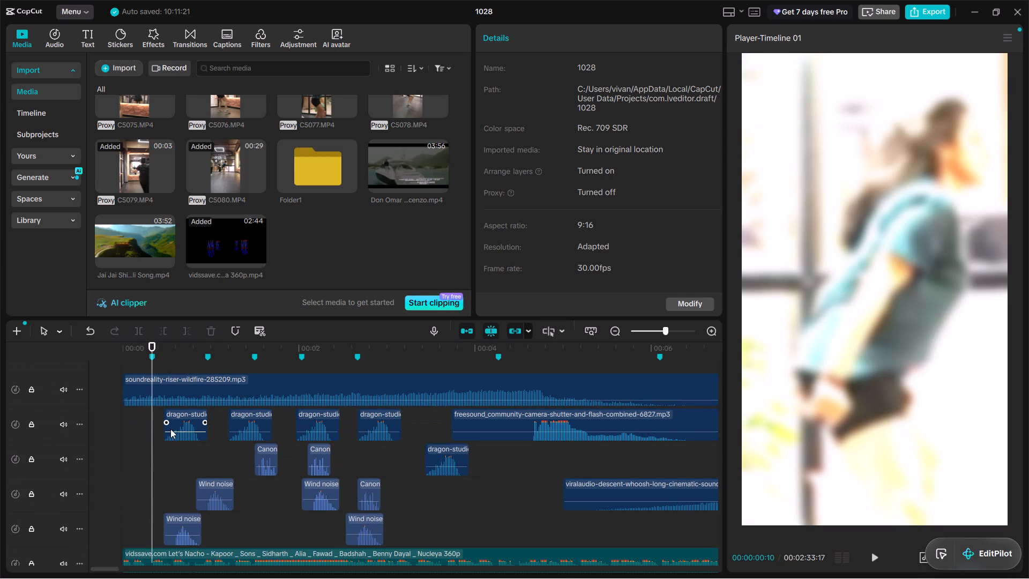
pyautogui.moveTo(182, 426); pyautogui.dragTo(149, 430)
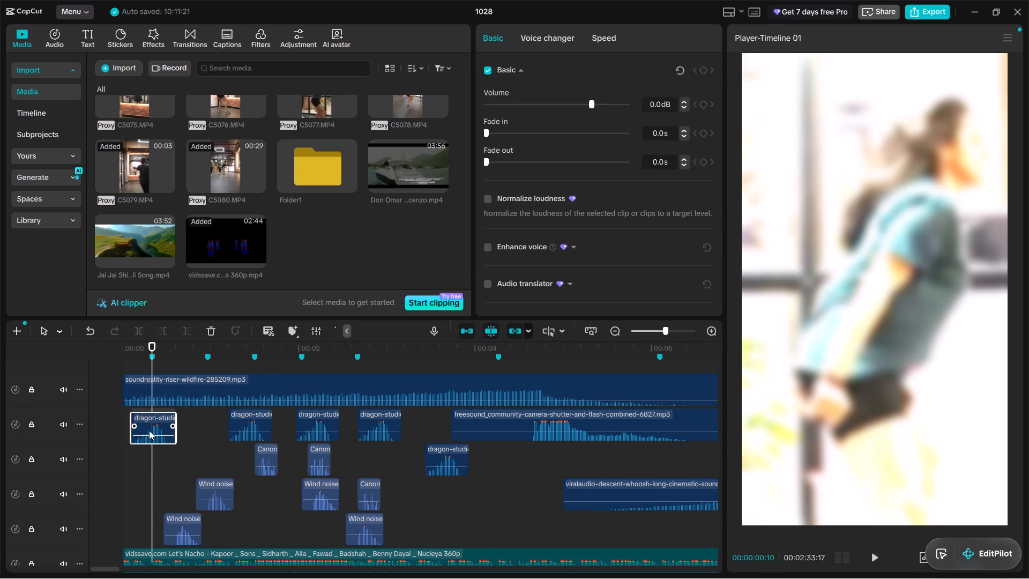
pyautogui.moveTo(149, 430); pyautogui.dragTo(144, 426)
pyautogui.moveTo(182, 528); pyautogui.dragTo(146, 520)
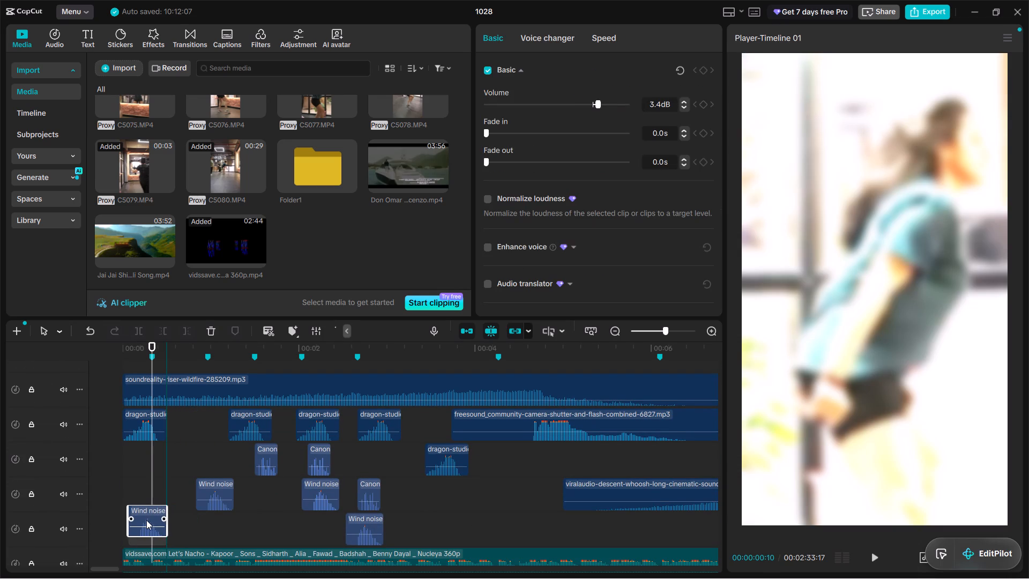
pyautogui.moveTo(146, 520); pyautogui.dragTo(151, 522)
pyautogui.keyDown('ctrl'); pyautogui.scroll(9, 153, 524); pyautogui.keyUp('ctrl')
pyautogui.moveTo(148, 521); pyautogui.dragTo(160, 520)
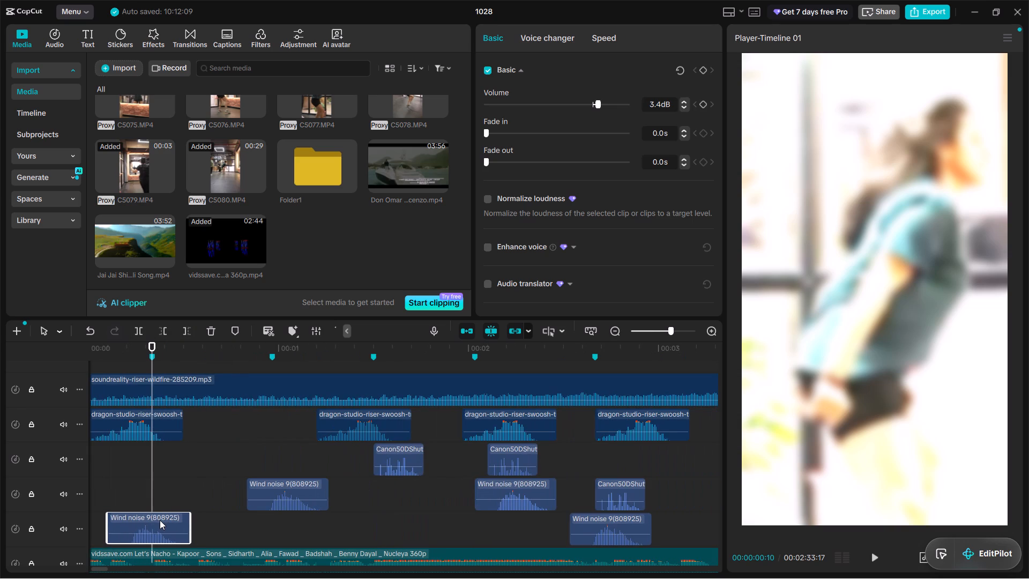
pyautogui.moveTo(160, 520); pyautogui.dragTo(157, 520)
pyautogui.moveTo(141, 418); pyautogui.dragTo(154, 421)
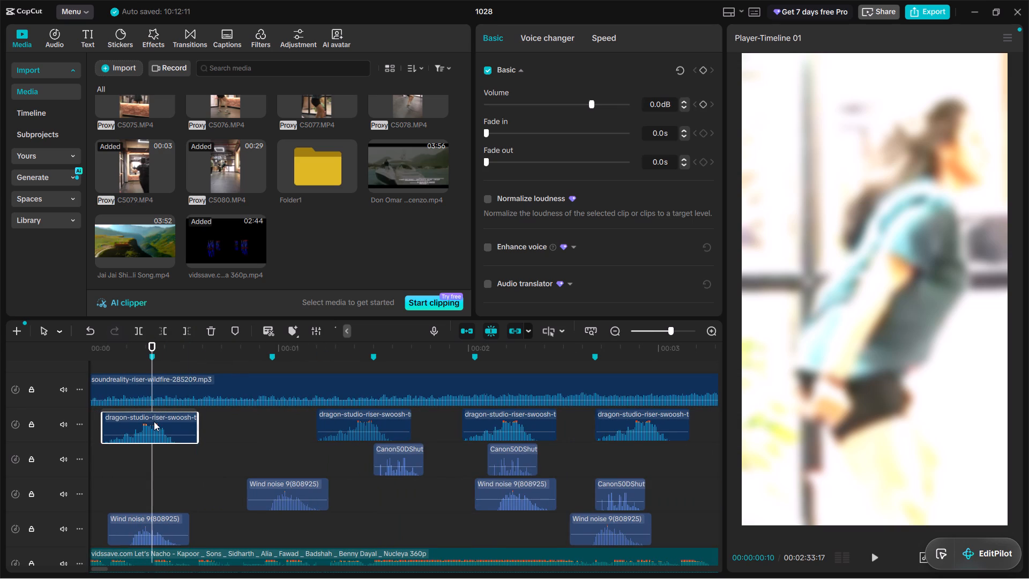
pyautogui.moveTo(154, 421); pyautogui.dragTo(156, 421)
# Move the second Wind noise 9 and second dragon-studio riser-swoosh sounds earlier so their peaks line up with the second marker at 00:00:00:29.
pyautogui.click(131, 459)
pyautogui.moveTo(131, 459); pyautogui.dragTo(12, 443)
pyautogui.press('space')
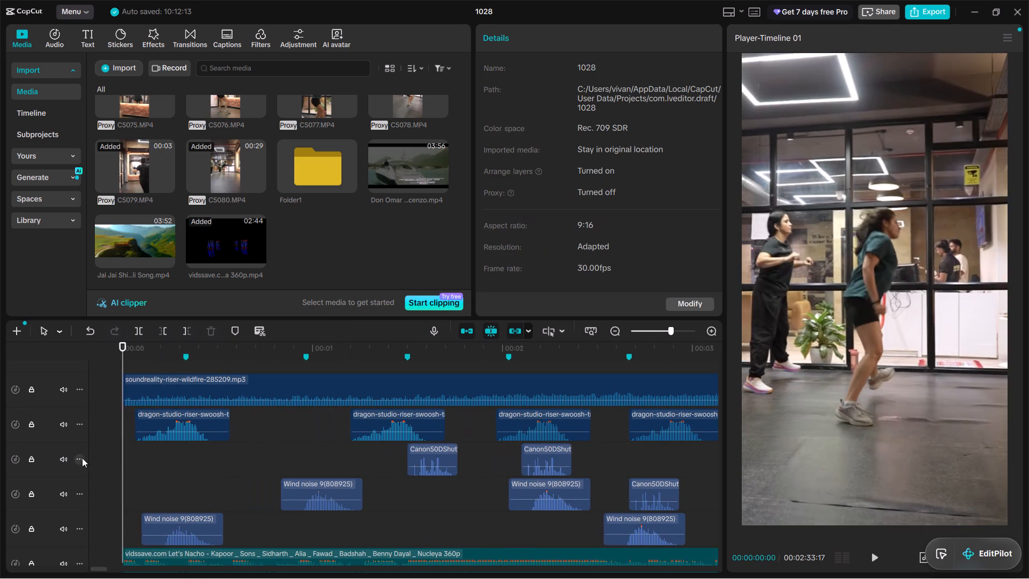
pyautogui.press('space')
pyautogui.click(306, 417)
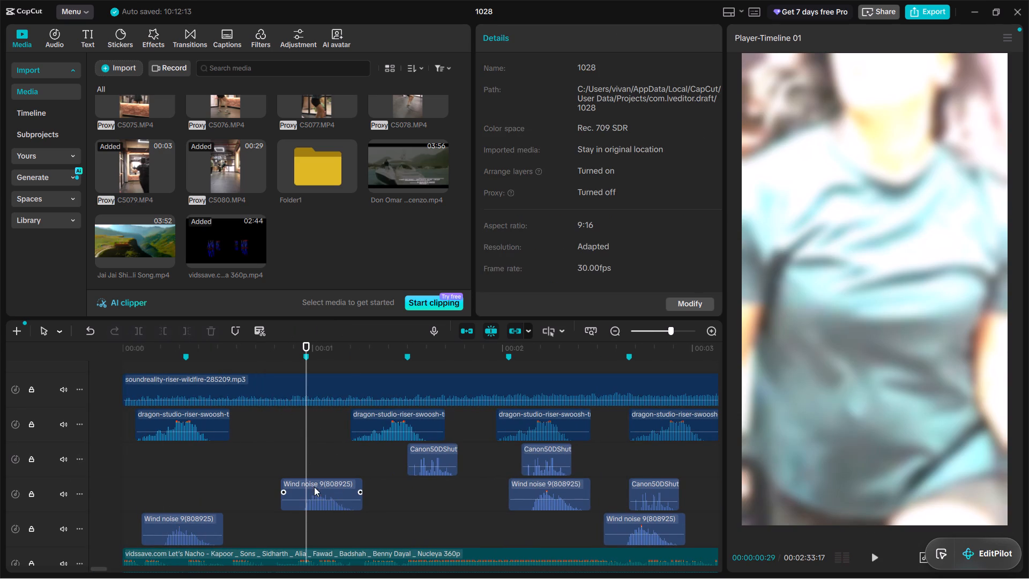
pyautogui.moveTo(315, 487); pyautogui.dragTo(296, 487)
pyautogui.moveTo(377, 422); pyautogui.dragTo(282, 422)
# Center the first Canon50D shutter sound on the third marker at 00:00:01:15 and play back the opening.
pyautogui.press('space')
pyautogui.click(409, 416)
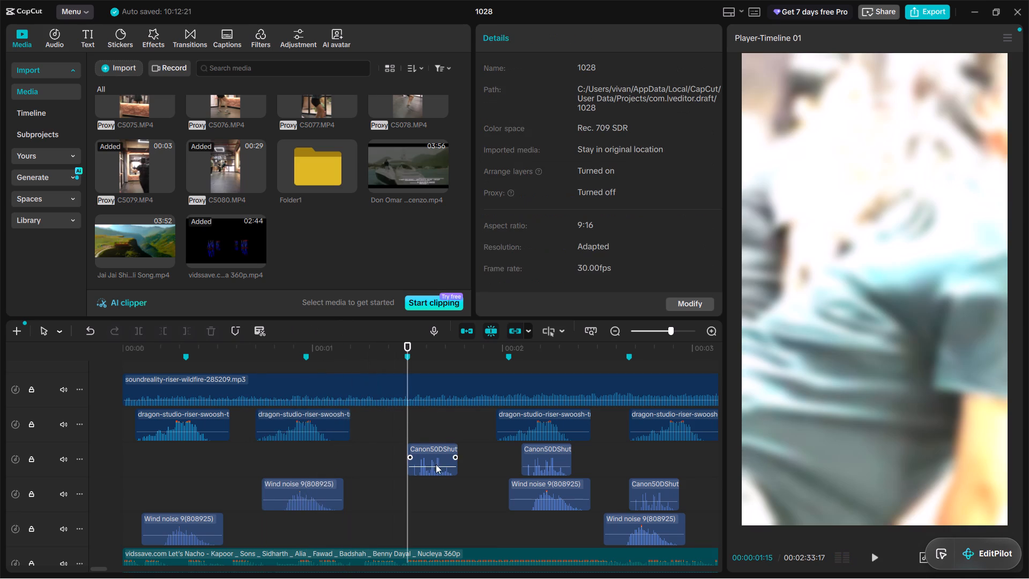
pyautogui.moveTo(434, 464); pyautogui.dragTo(410, 467)
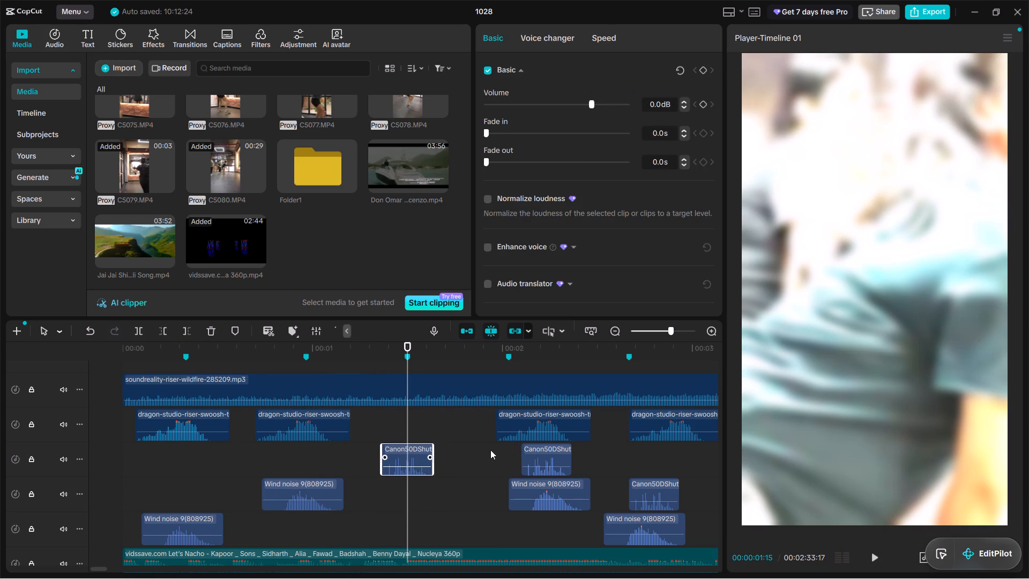
pyautogui.click(214, 455)
pyautogui.moveTo(214, 455); pyautogui.dragTo(36, 459)
pyautogui.press('space')
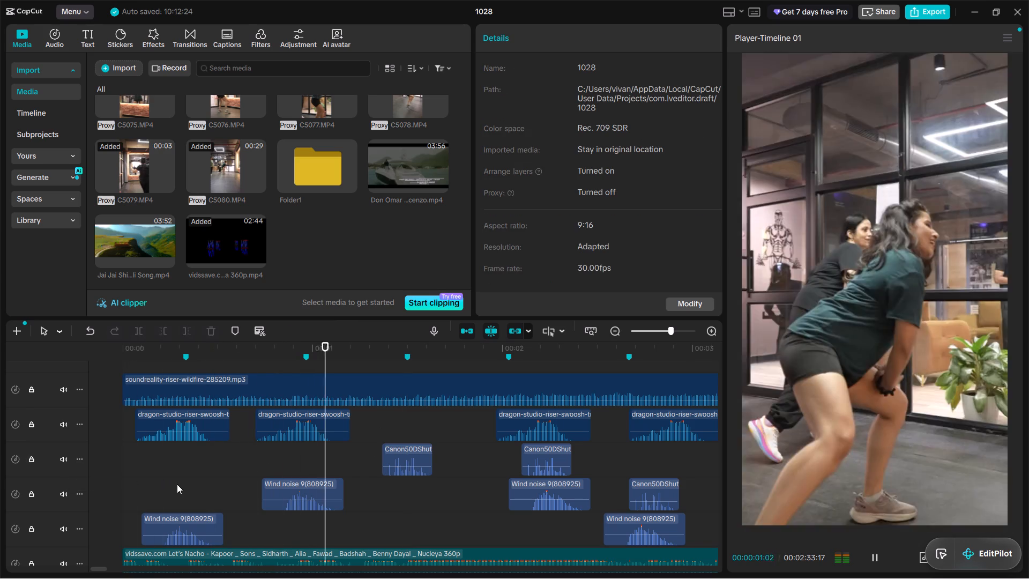
pyautogui.press('space')
pyautogui.press('space')
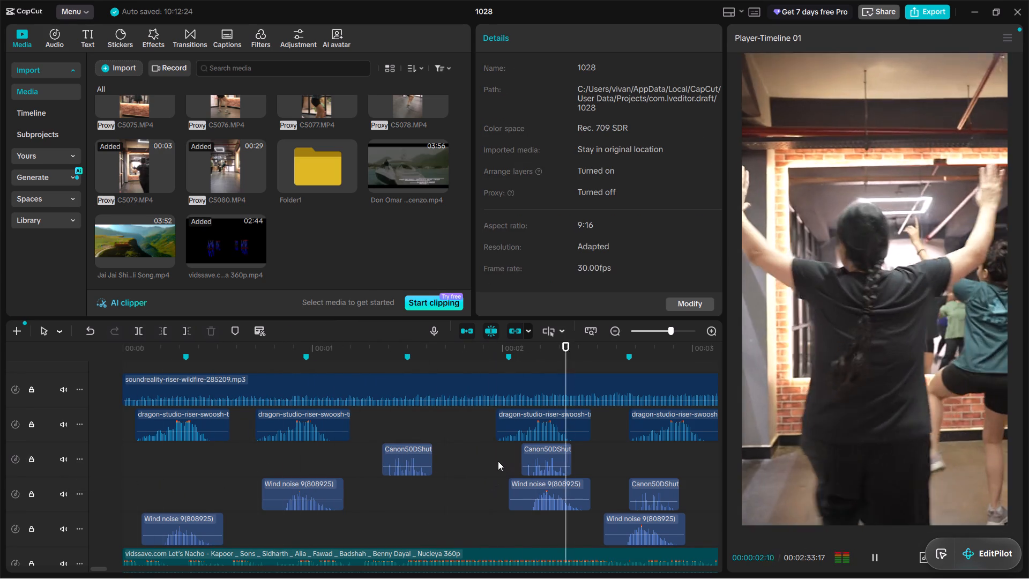
# At the fourth marker, 00:00:02:01, align the dragon-studio riser-swoosh and Wind noise 9 peaks and delete the nearby Canon50D shutter sound.
pyautogui.click(498, 461)
pyautogui.moveTo(498, 461); pyautogui.dragTo(512, 466)
pyautogui.moveTo(539, 430); pyautogui.dragTo(508, 429)
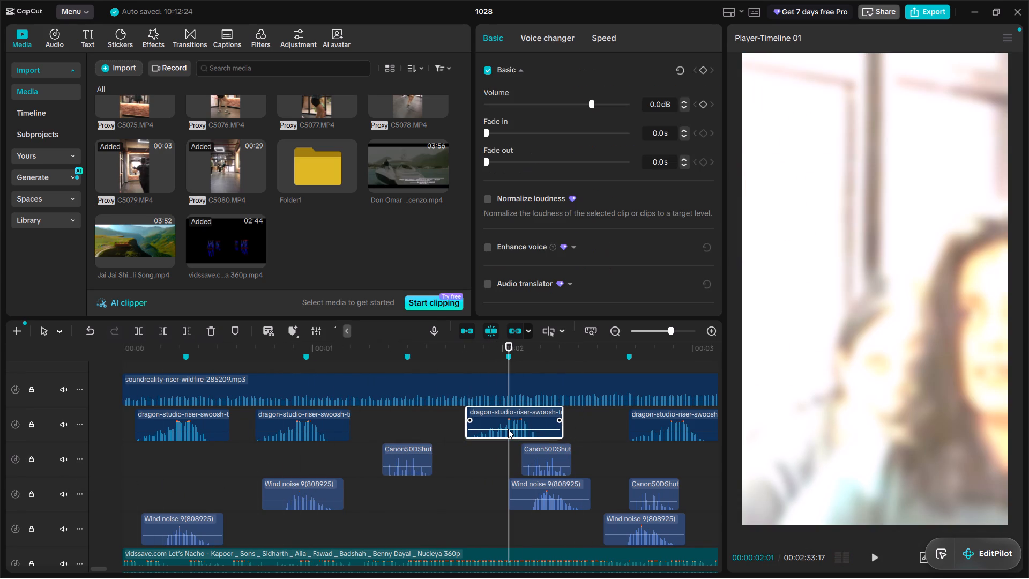
pyautogui.moveTo(508, 429); pyautogui.dragTo(504, 429)
pyautogui.moveTo(546, 458); pyautogui.dragTo(507, 456)
pyautogui.press('BackSpace')
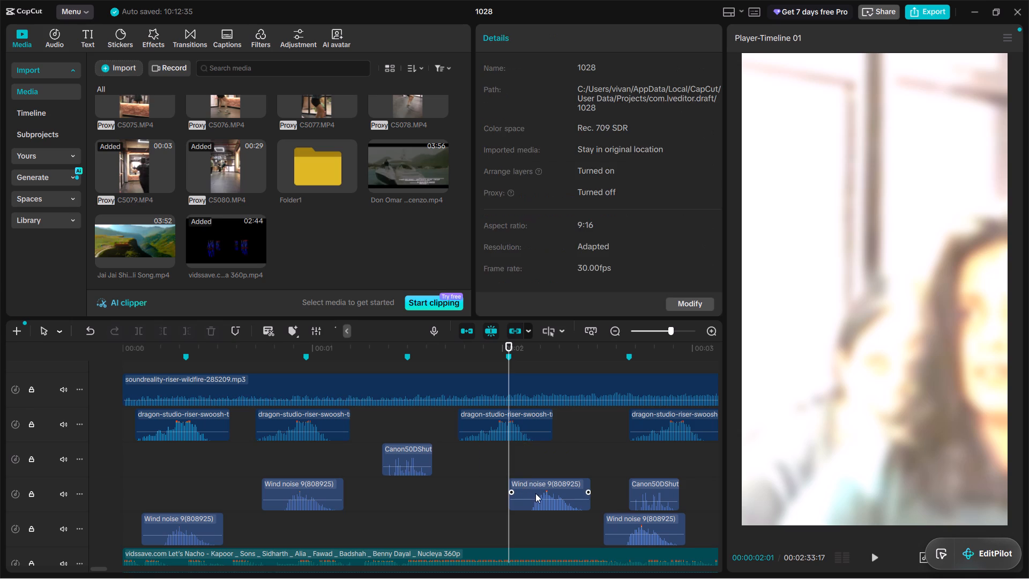
pyautogui.moveTo(545, 497); pyautogui.dragTo(504, 502)
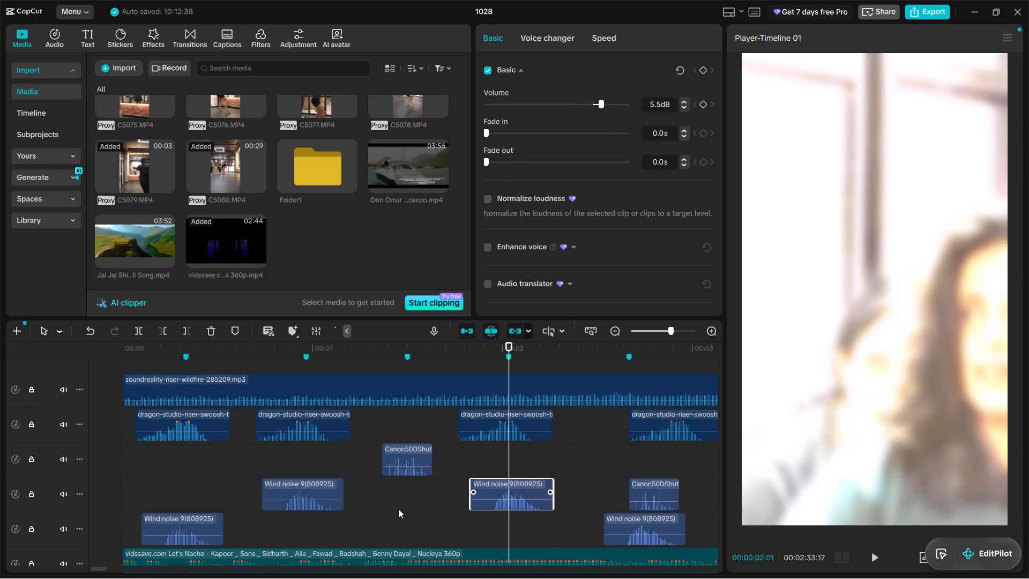
# Move the dragon-studio riser-swoosh, Canon50D shutter and Wind noise 9 sounds earlier so they peak at the fifth marker at 00:00:02:20.
pyautogui.click(398, 509)
pyautogui.press('space')
pyautogui.keyDown('alt'); pyautogui.scroll(-3, 424, 511); pyautogui.keyUp('alt')
pyautogui.press('space')
pyautogui.click(379, 452)
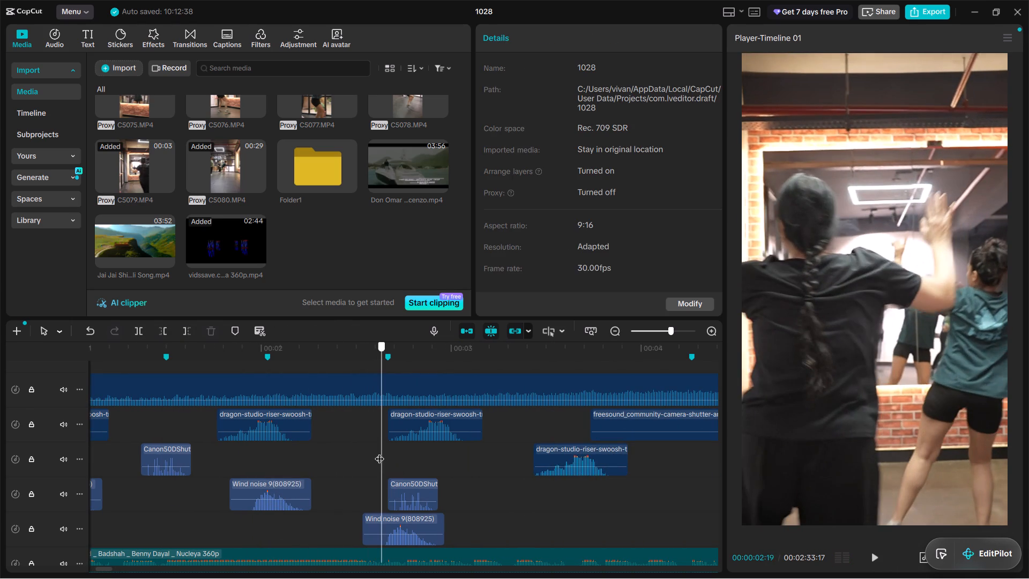
pyautogui.click(386, 452)
pyautogui.moveTo(420, 413); pyautogui.dragTo(376, 420)
pyautogui.moveTo(404, 491); pyautogui.dragTo(380, 485)
pyautogui.moveTo(395, 523); pyautogui.dragTo(382, 523)
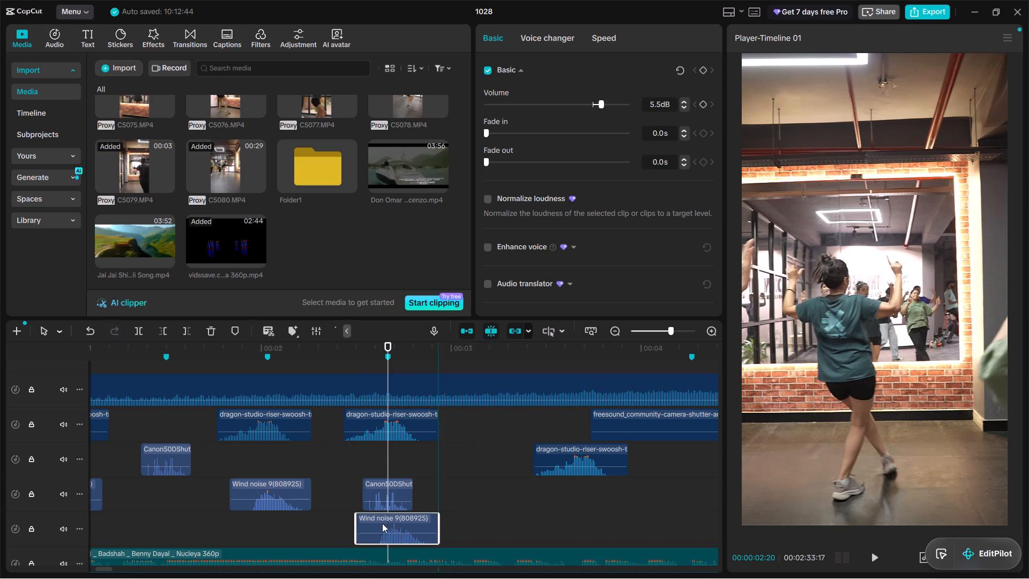
pyautogui.moveTo(382, 523); pyautogui.dragTo(383, 523)
# Move the last dragon-studio riser-swoosh sound earlier so its peak meets the cut to C5080.MP4 at 00:00:03:12.
pyautogui.scroll(8, 394, 494)
pyautogui.scroll(-7, 394, 487)
pyautogui.press('space')
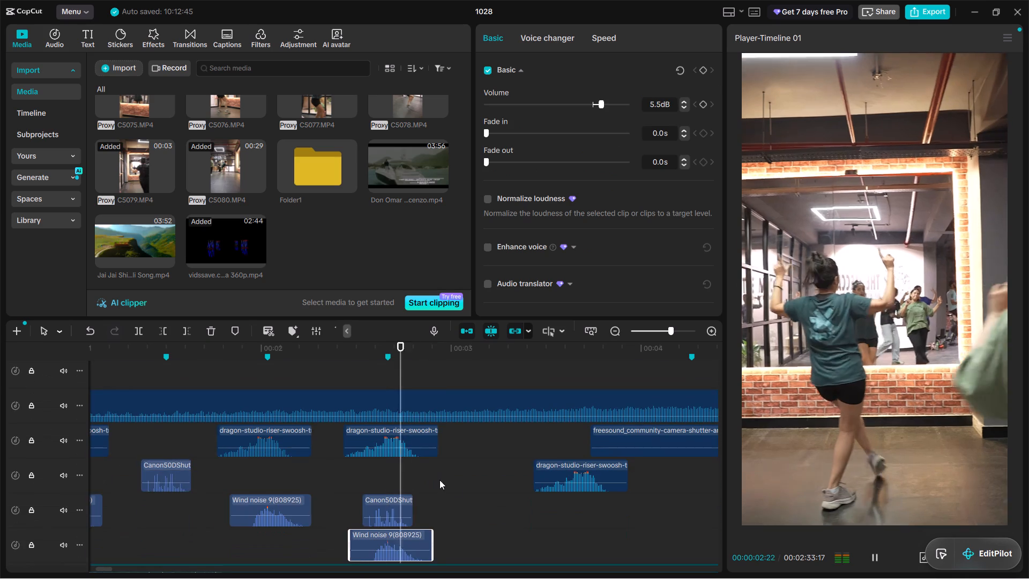
pyautogui.keyDown('alt'); pyautogui.scroll(-1, 462, 488); pyautogui.keyUp('alt')
pyautogui.press('space')
pyautogui.scroll(6, 429, 481)
pyautogui.doubleClick(438, 464)
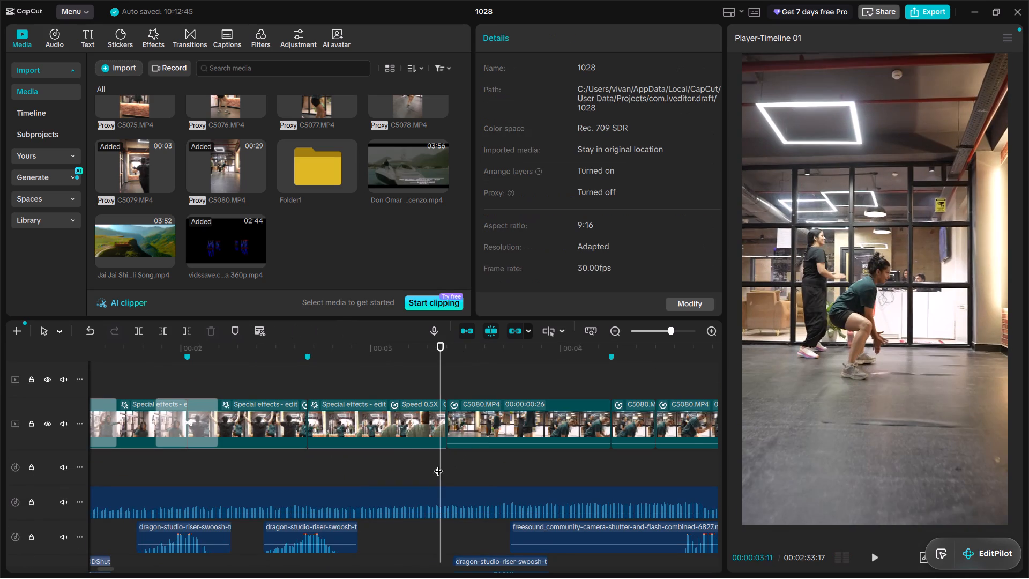
pyautogui.scroll(-6, 445, 466)
pyautogui.moveTo(479, 476); pyautogui.dragTo(427, 477)
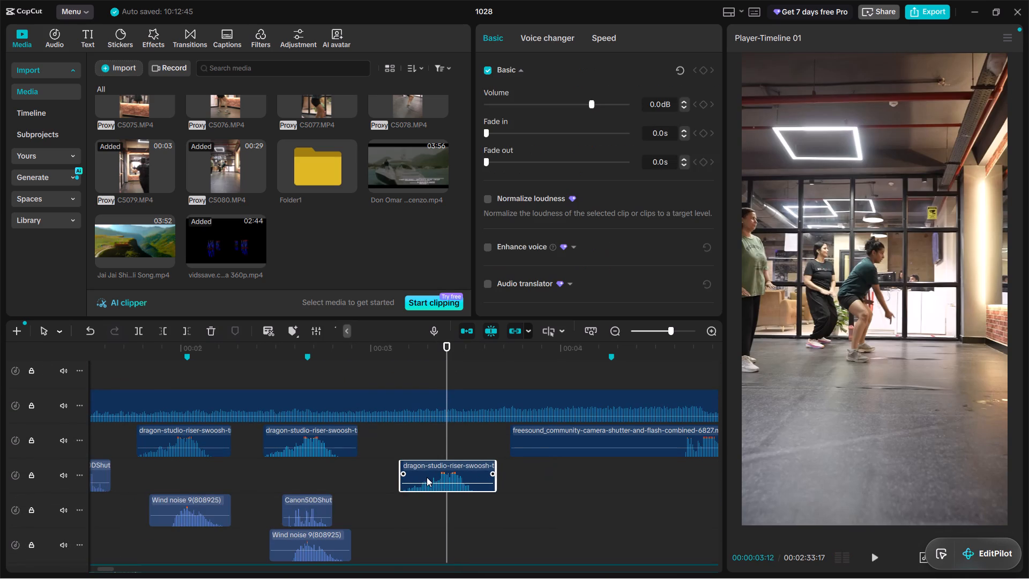
# Play from the C5080.MP4 cut past the marker after 00:04 to check the sound effects against the cuts.
pyautogui.press('space')
pyautogui.press('space')
pyautogui.keyDown('alt'); pyautogui.scroll(-3, 486, 469); pyautogui.keyUp('alt')
pyautogui.scroll(4, 403, 478)
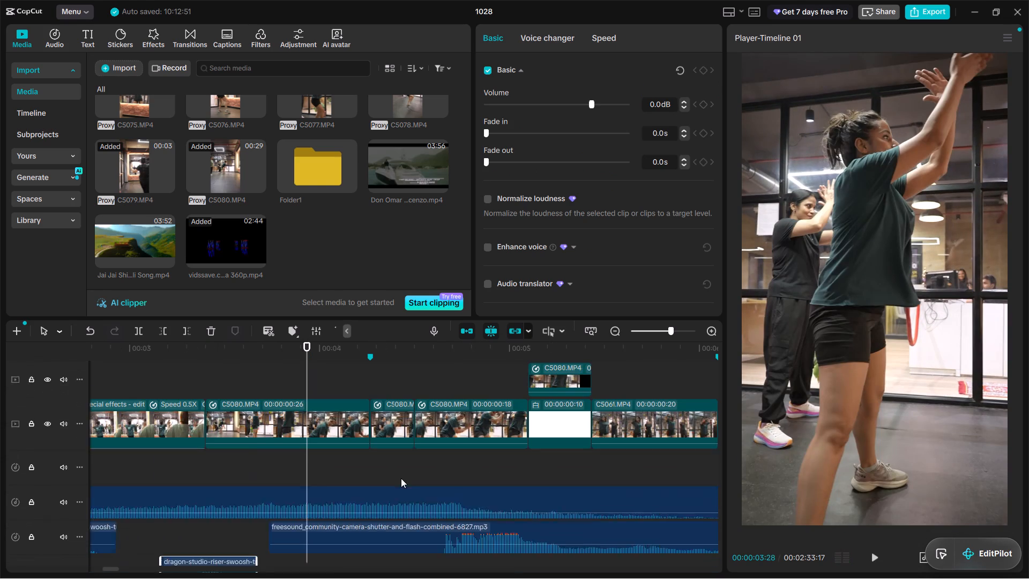
pyautogui.scroll(4, 401, 478)
pyautogui.scroll(-5, 394, 468)
pyautogui.press('space')
pyautogui.press('space')
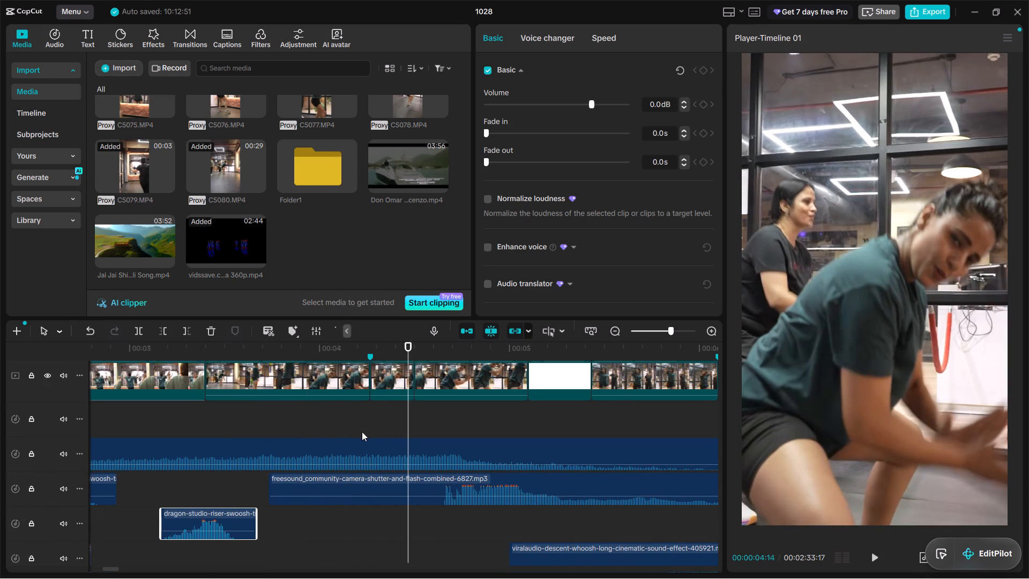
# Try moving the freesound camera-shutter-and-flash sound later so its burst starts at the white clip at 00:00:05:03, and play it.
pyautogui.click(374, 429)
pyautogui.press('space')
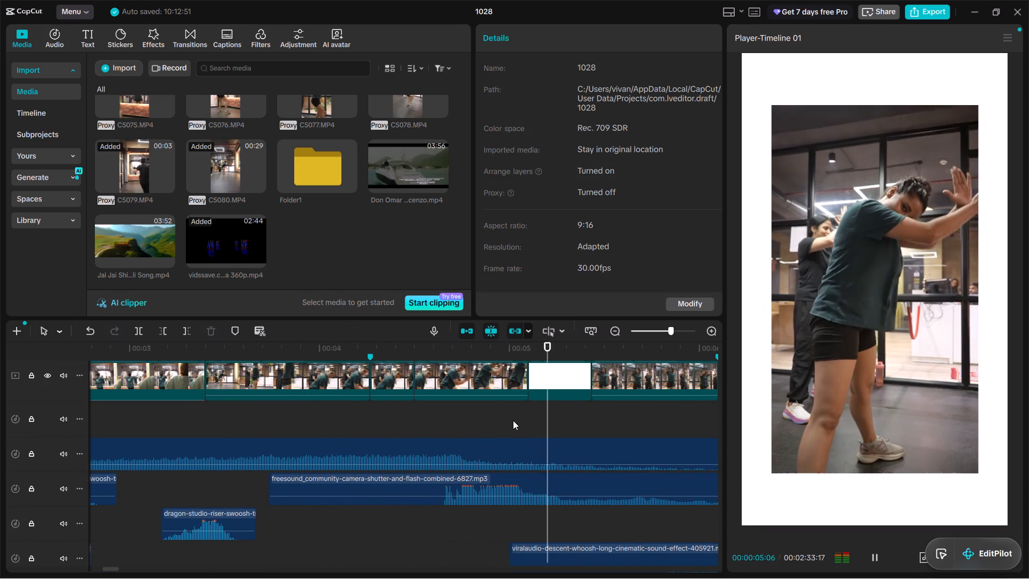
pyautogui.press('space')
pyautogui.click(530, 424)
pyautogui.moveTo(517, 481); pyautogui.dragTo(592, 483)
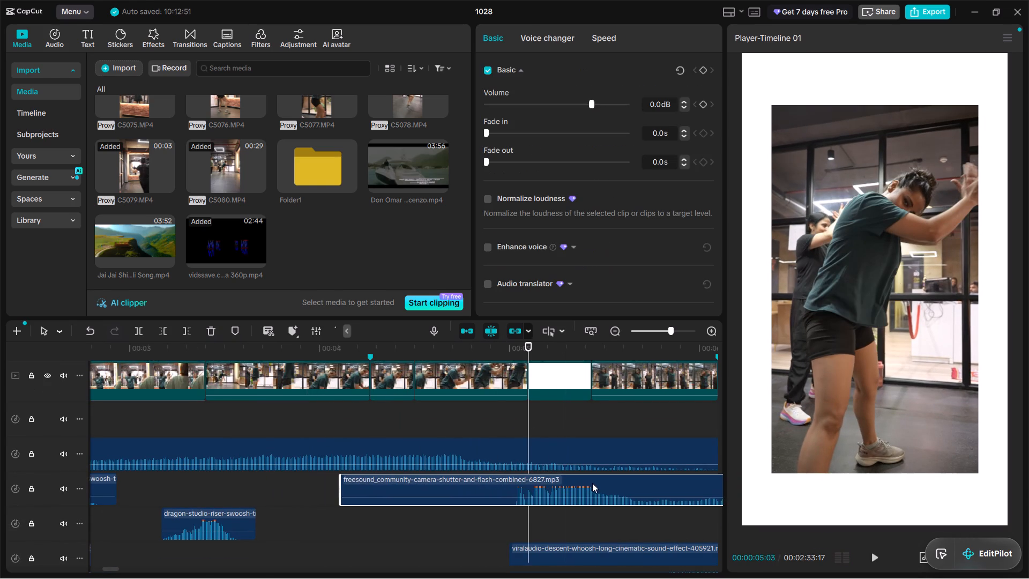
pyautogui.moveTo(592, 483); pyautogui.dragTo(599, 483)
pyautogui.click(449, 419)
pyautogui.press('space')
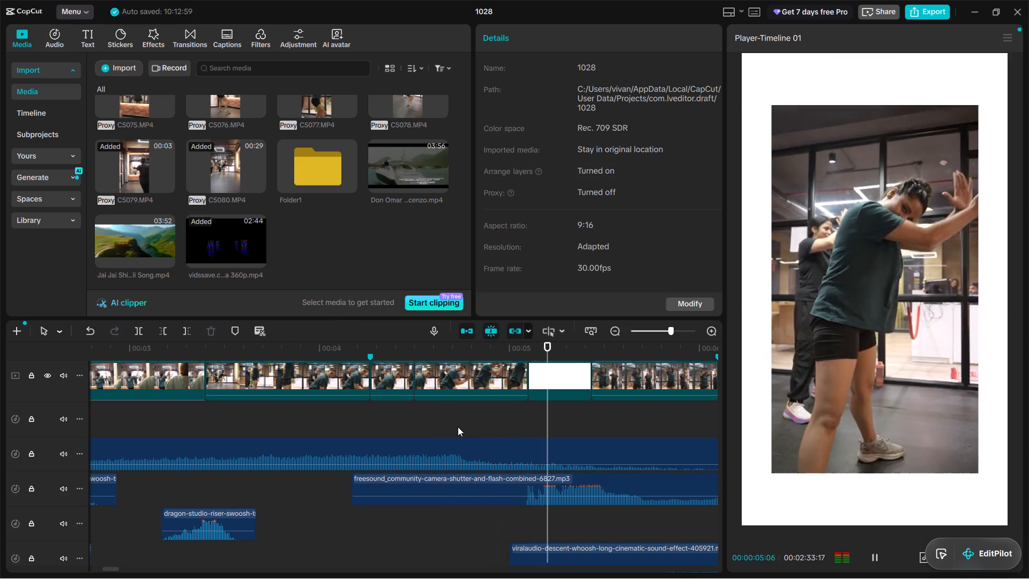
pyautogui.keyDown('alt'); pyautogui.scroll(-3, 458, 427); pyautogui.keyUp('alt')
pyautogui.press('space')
# Move the freesound camera-shutter-and-flash sound earlier so its burst starts at the clip cut at 00:00:04:15.
pyautogui.click(296, 425)
pyautogui.keyDown('alt'); pyautogui.scroll(1, 290, 427); pyautogui.keyUp('alt')
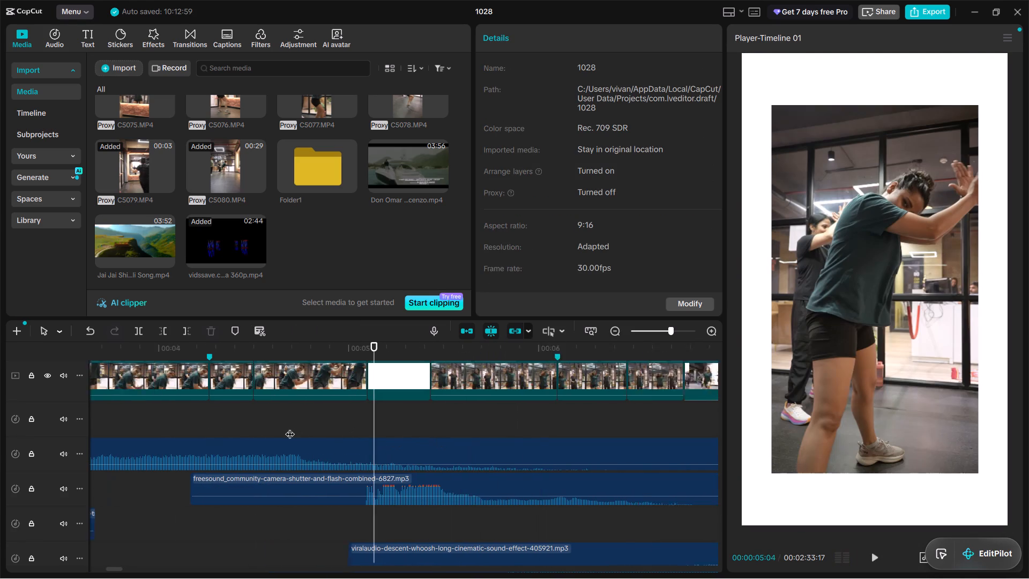
pyautogui.keyDown('alt'); pyautogui.scroll(1, 290, 427); pyautogui.keyUp('alt')
pyautogui.click(335, 424)
pyautogui.moveTo(452, 479); pyautogui.dragTo(298, 477)
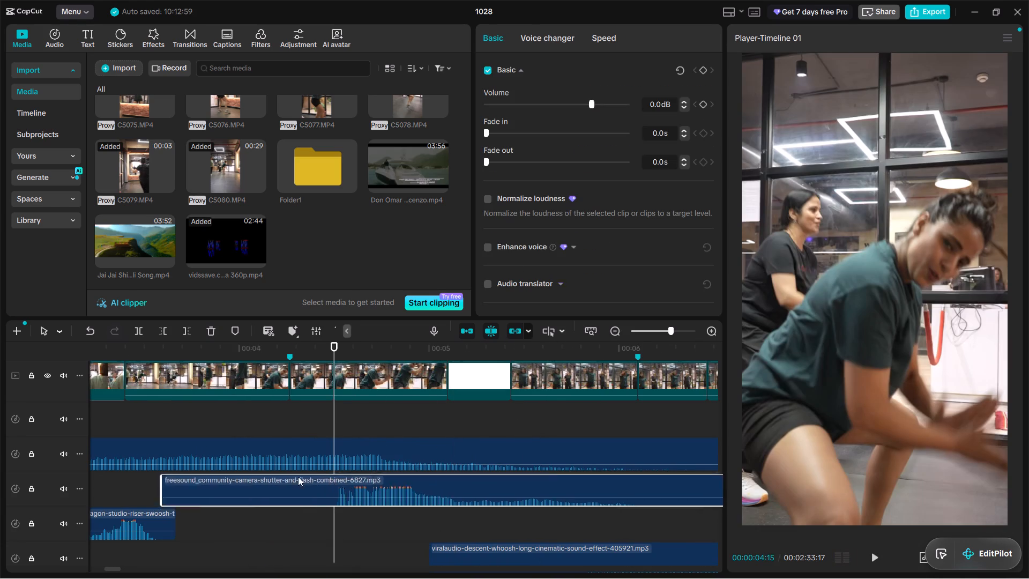
pyautogui.moveTo(298, 477); pyautogui.dragTo(340, 479)
# Lower the camera-shutter-and-flash sound's volume to -9.0 dB and play the section to check the level.
pyautogui.moveTo(586, 108); pyautogui.dragTo(583, 111)
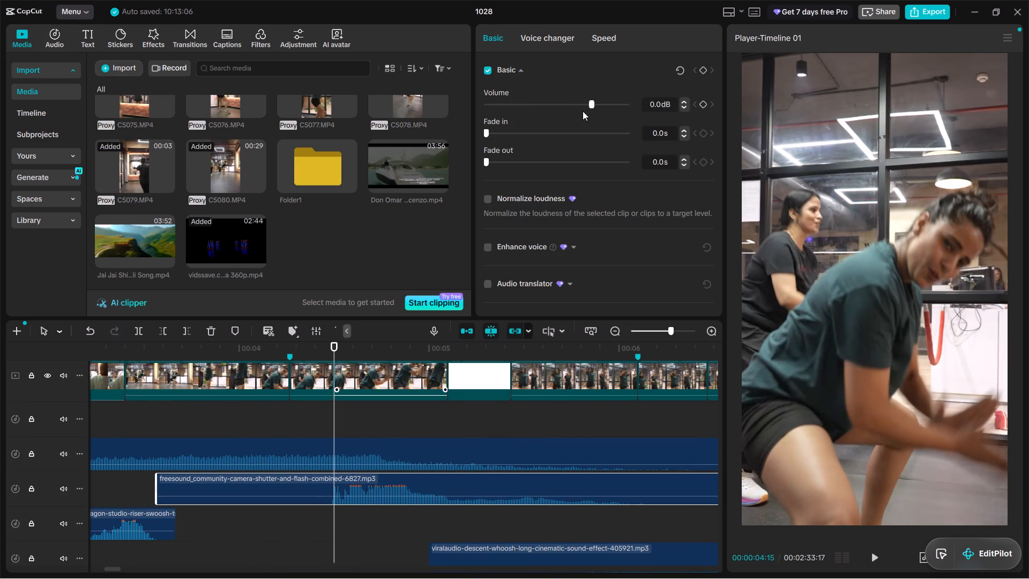
pyautogui.moveTo(583, 111); pyautogui.dragTo(573, 117)
pyautogui.press('space')
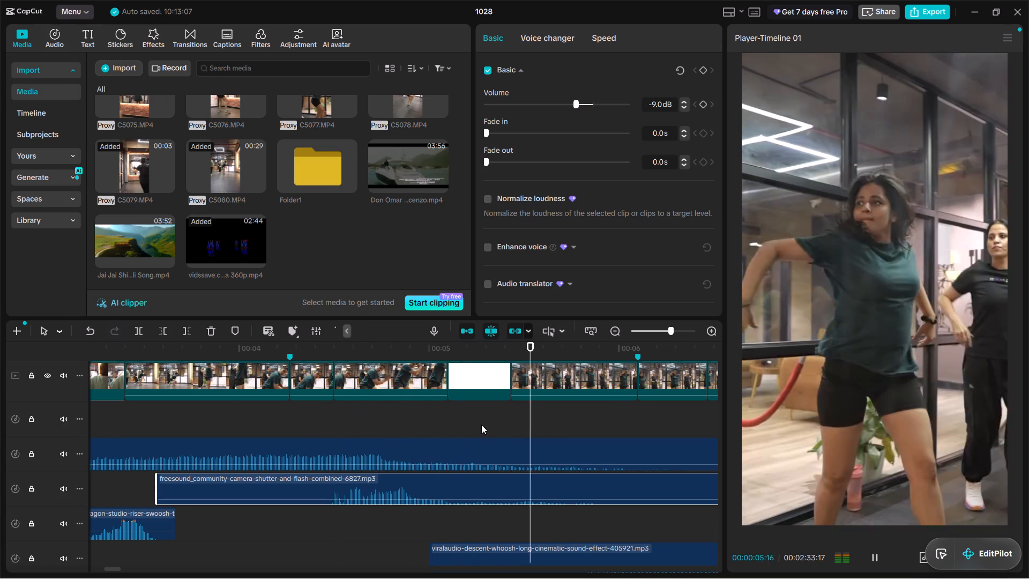
pyautogui.keyDown('ctrl'); pyautogui.scroll(-14, 481, 425); pyautogui.keyUp('ctrl')
pyautogui.press('space')
# Move the viralaudio-descent-whoosh sound earlier so its peak meets the marker at 00:00:06:03, and play it back.
pyautogui.scroll(-3, 465, 430)
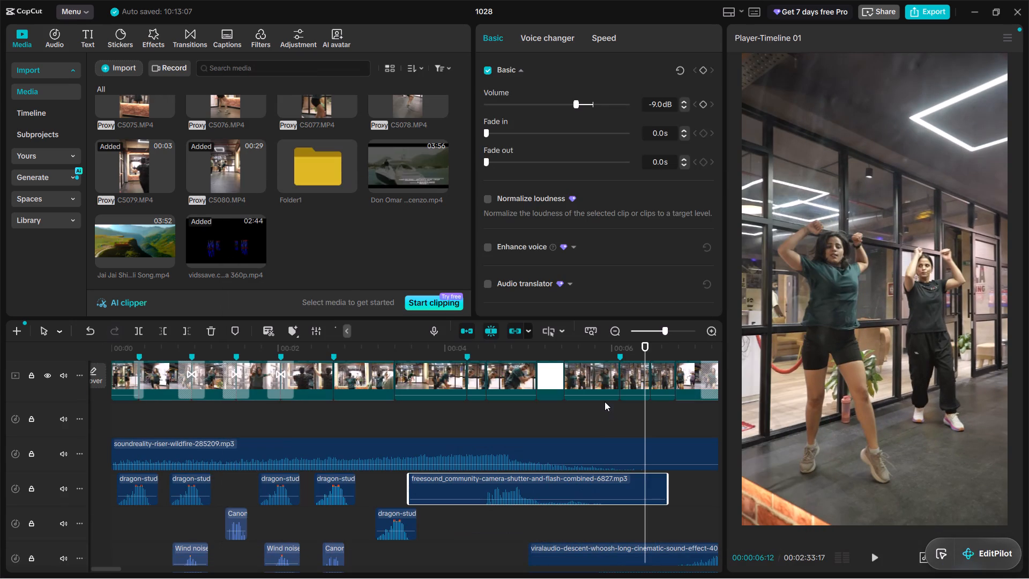
pyautogui.click(627, 408)
pyautogui.click(621, 408)
pyautogui.scroll(-7, 620, 411)
pyautogui.moveTo(630, 437); pyautogui.dragTo(613, 436)
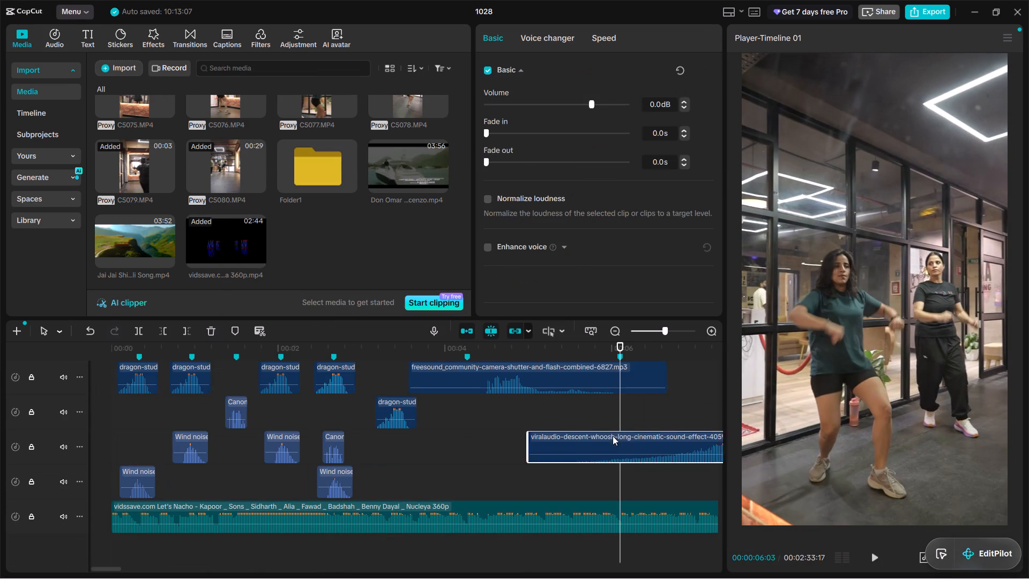
pyautogui.moveTo(613, 436); pyautogui.dragTo(499, 433)
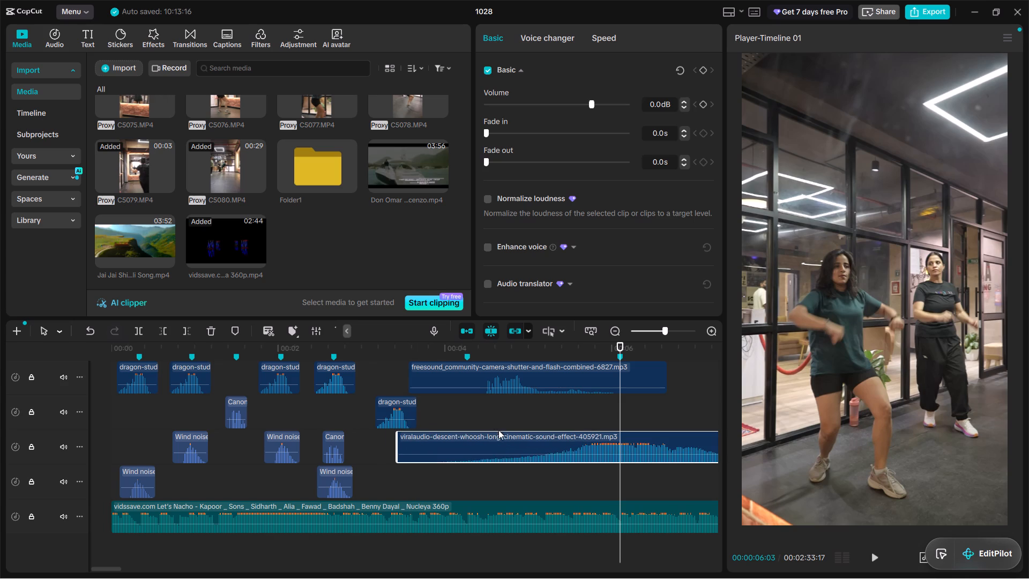
pyautogui.click(486, 402)
pyautogui.press('space')
pyautogui.keyDown('alt'); pyautogui.scroll(-2, 490, 403); pyautogui.keyUp('alt')
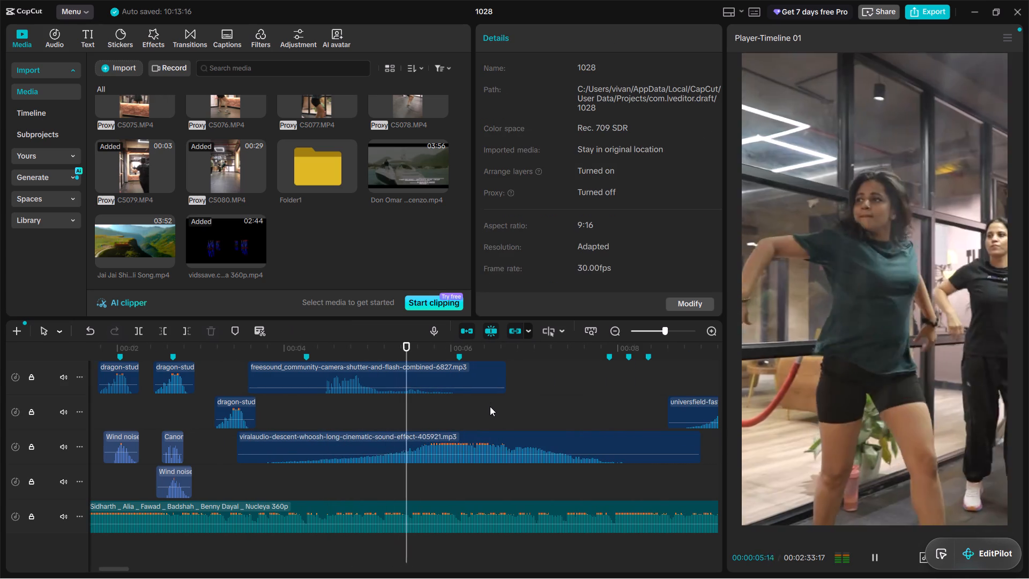
pyautogui.click(519, 444)
pyautogui.scroll(5, 558, 429)
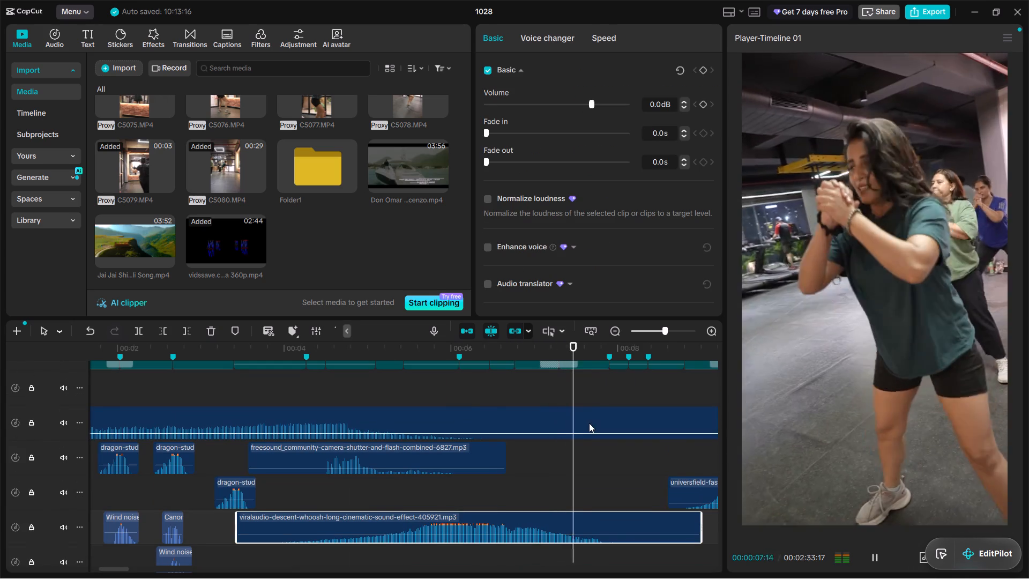
# Move the universfield-fast-swoosh sound later so its peak meets the marker at 00:00:09:22, and play it back.
pyautogui.doubleClick(608, 393)
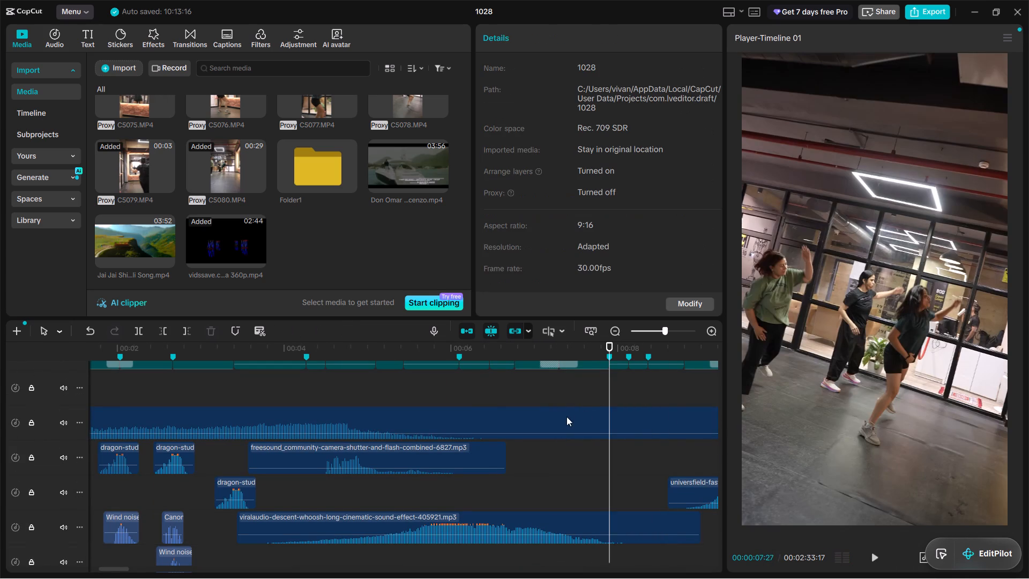
pyautogui.keyDown('alt'); pyautogui.scroll(-4, 561, 421); pyautogui.keyUp('alt')
pyautogui.keyDown('ctrl'); pyautogui.scroll(4, 334, 479); pyautogui.keyUp('ctrl')
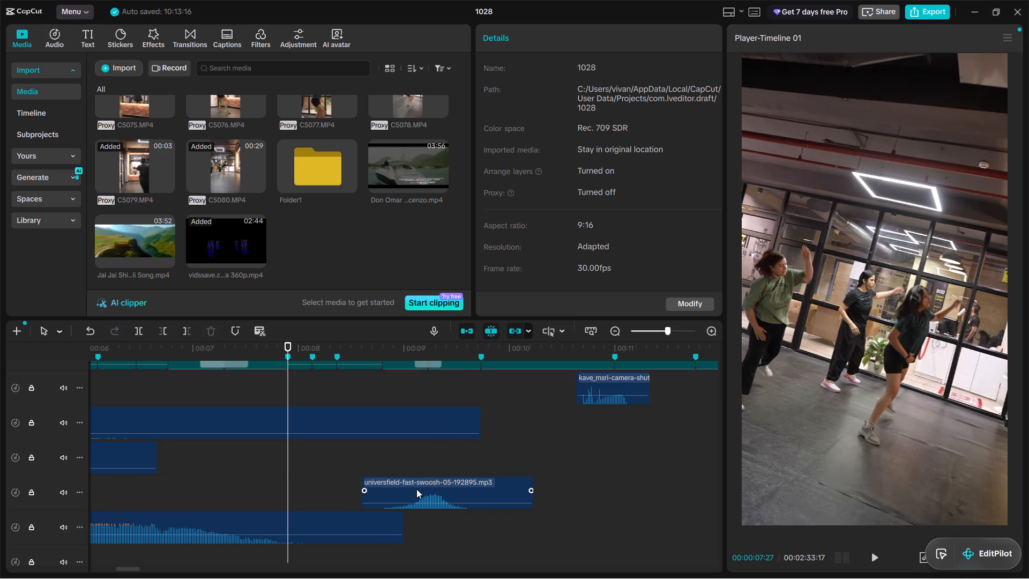
pyautogui.click(602, 385)
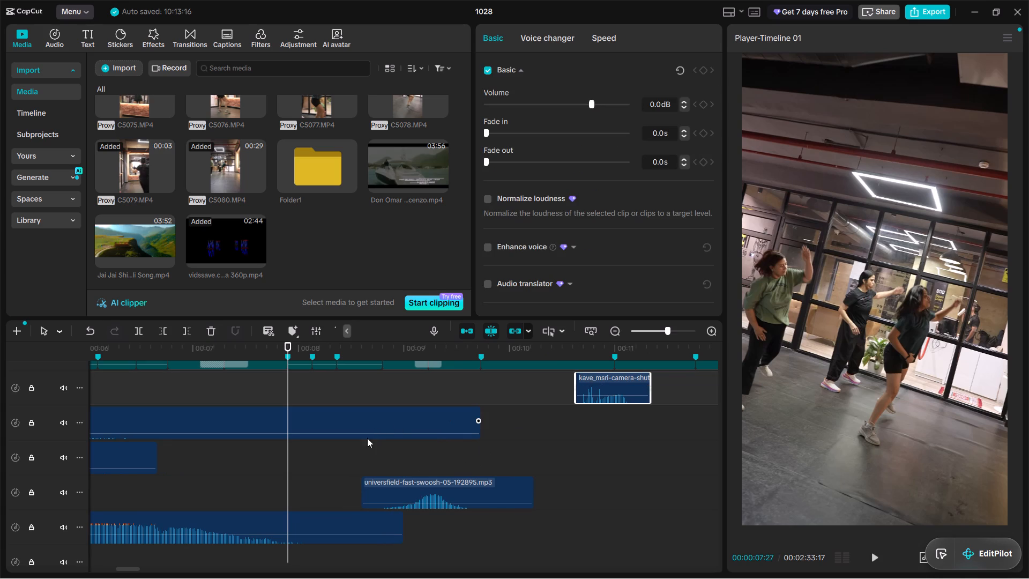
pyautogui.click(442, 484)
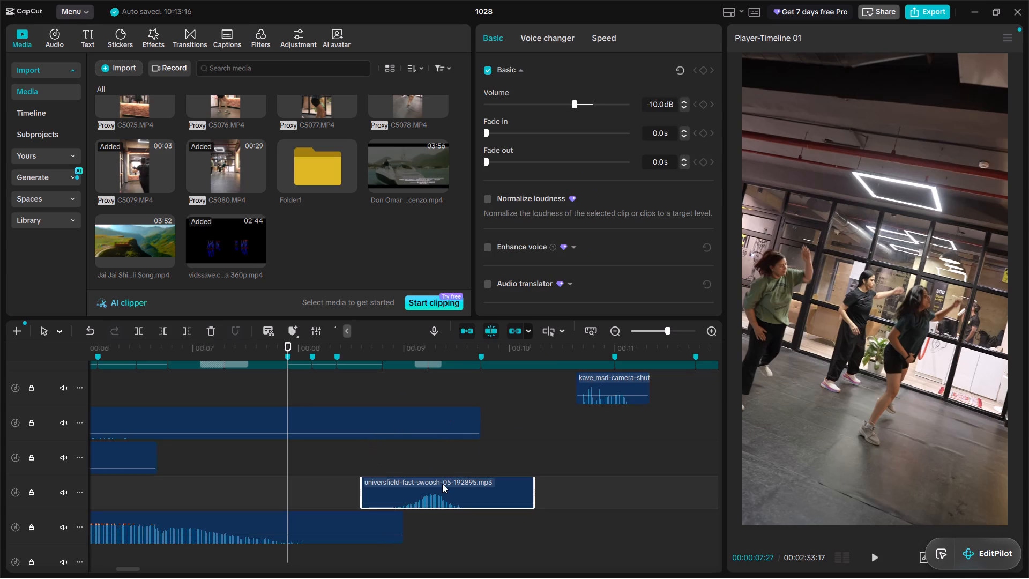
pyautogui.click(473, 451)
pyautogui.moveTo(474, 451); pyautogui.dragTo(481, 453)
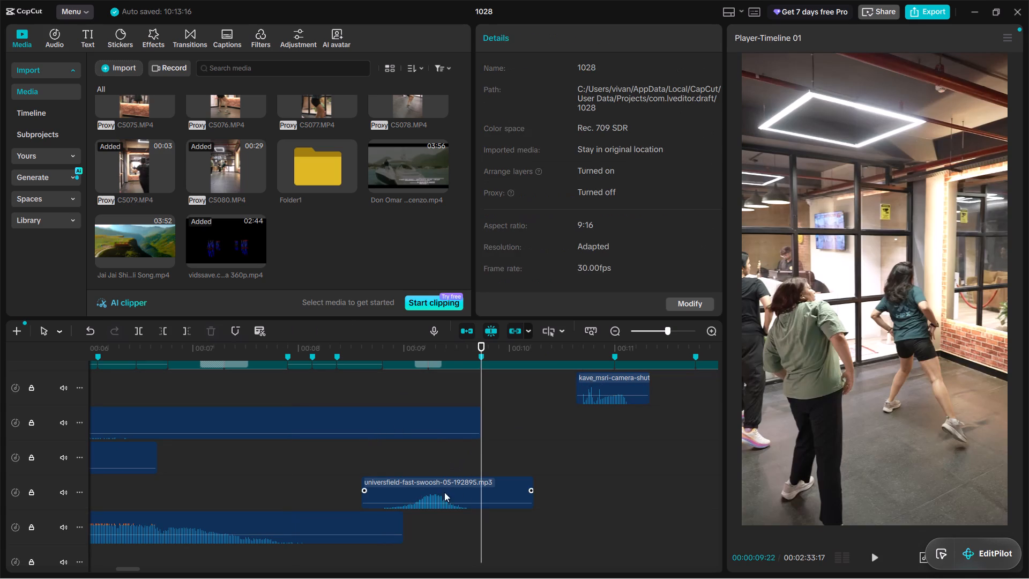
pyautogui.moveTo(444, 492); pyautogui.dragTo(494, 487)
pyautogui.click(434, 461)
pyautogui.press('space')
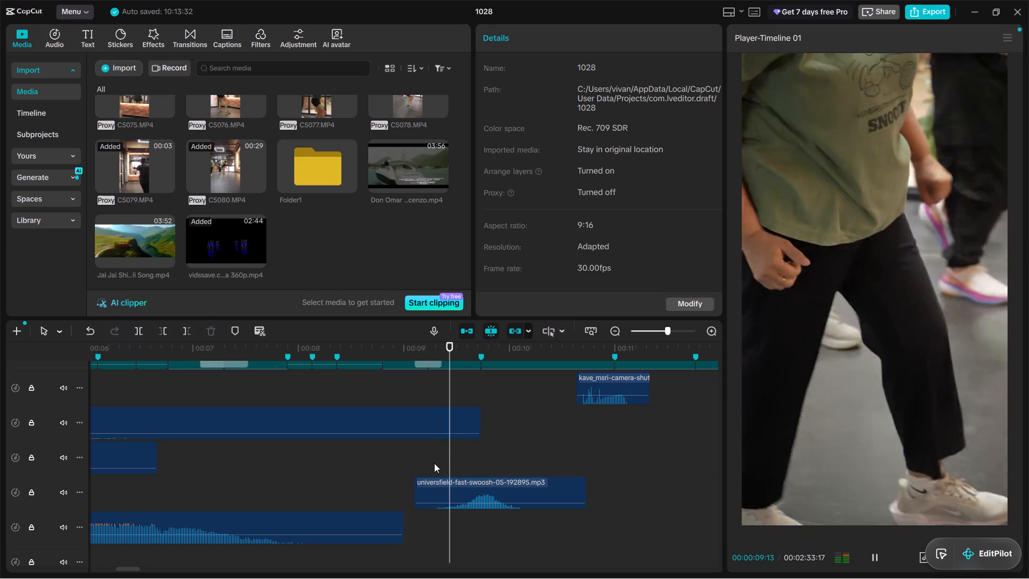
# Move the second kave_msri-camera-shutter sound earlier so its first hit meets the C5067.MP4 cut at 00:00:13:19, and play it back.
pyautogui.keyDown('alt'); pyautogui.scroll(-1, 434, 463); pyautogui.keyUp('alt')
pyautogui.keyDown('alt'); pyautogui.scroll(1, 434, 463); pyautogui.keyUp('alt')
pyautogui.keyDown('alt'); pyautogui.scroll(-2, 434, 463); pyautogui.keyUp('alt')
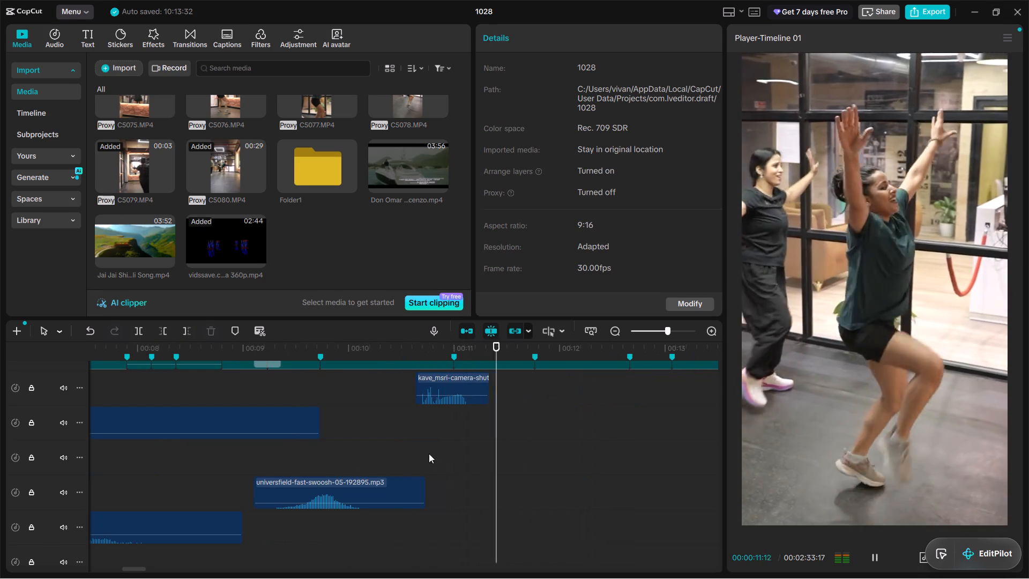
pyautogui.keyDown('alt'); pyautogui.scroll(-3, 457, 430); pyautogui.keyUp('alt')
pyautogui.scroll(6, 429, 434)
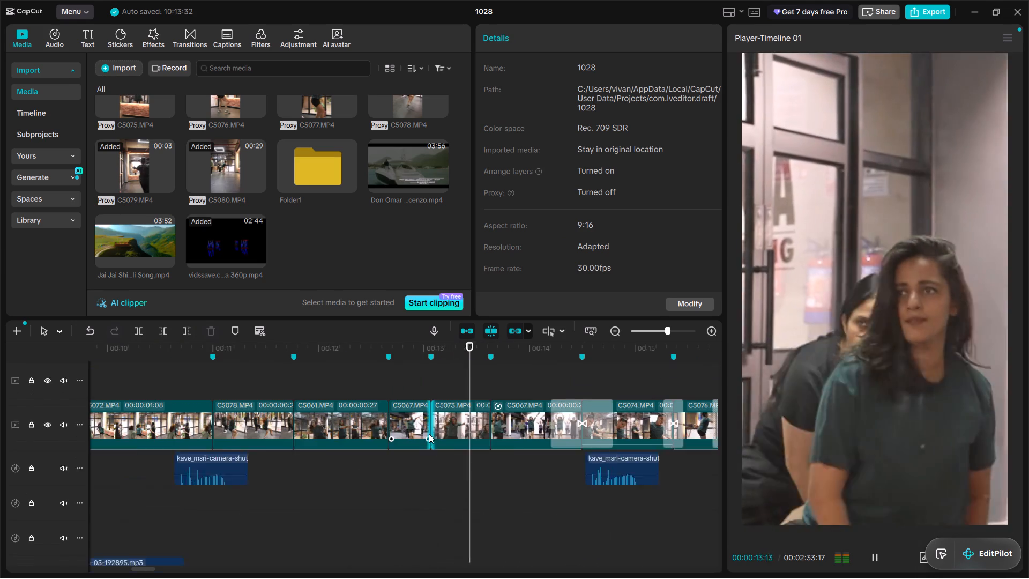
pyautogui.press('space')
pyautogui.click(499, 481)
pyautogui.click(493, 479)
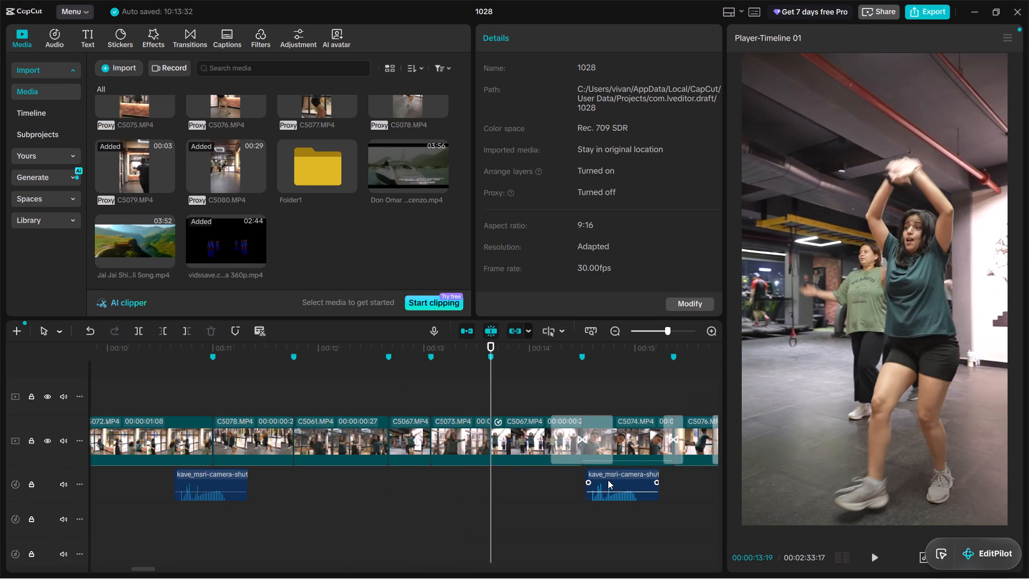
pyautogui.moveTo(609, 480); pyautogui.dragTo(507, 482)
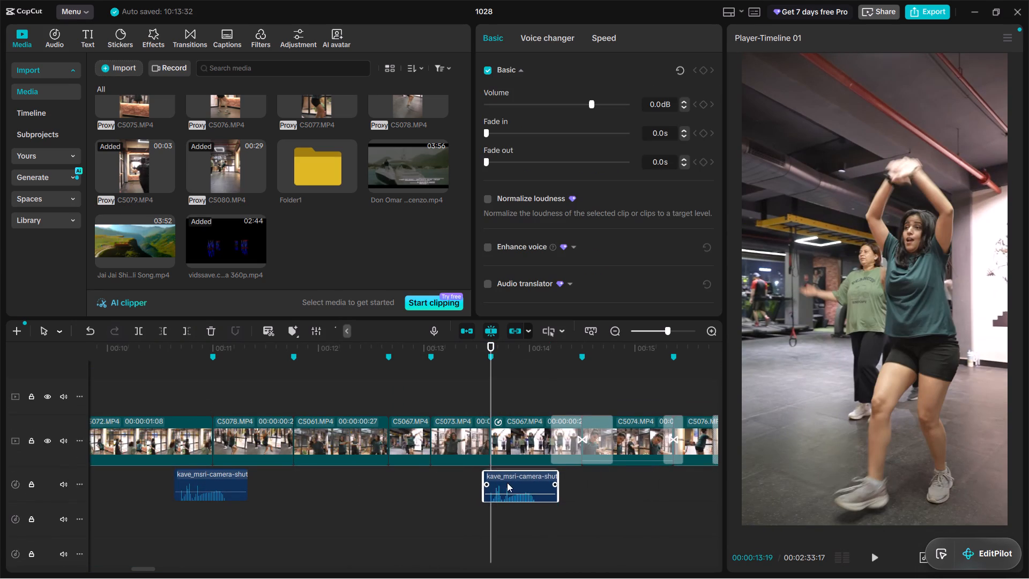
pyautogui.moveTo(507, 482); pyautogui.dragTo(496, 481)
pyautogui.click(449, 489)
pyautogui.press('space')
# Nudge the third kave_msri-camera-shutter sound slightly so its first hit meets the marker and C5077.MP4 cut just after 00:16.
pyautogui.keyDown('alt'); pyautogui.scroll(-3, 472, 495); pyautogui.keyUp('alt')
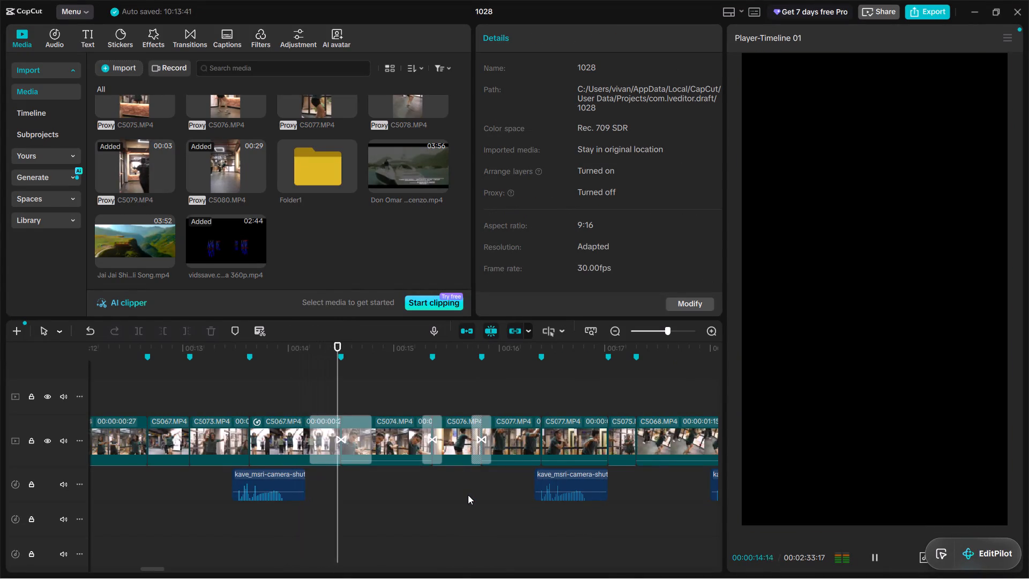
pyautogui.keyDown('alt'); pyautogui.scroll(2, 468, 495); pyautogui.keyUp('alt')
pyautogui.keyDown('alt'); pyautogui.scroll(-2, 468, 495); pyautogui.keyUp('alt')
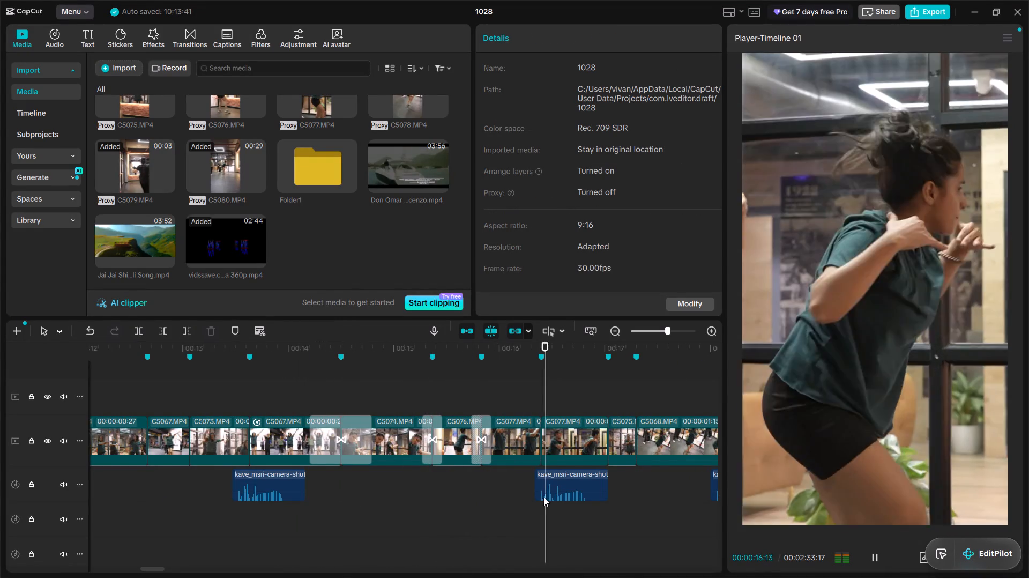
pyautogui.keyDown('alt'); pyautogui.scroll(-2, 540, 497); pyautogui.keyUp('alt')
pyautogui.press('space')
pyautogui.moveTo(400, 480); pyautogui.dragTo(387, 480)
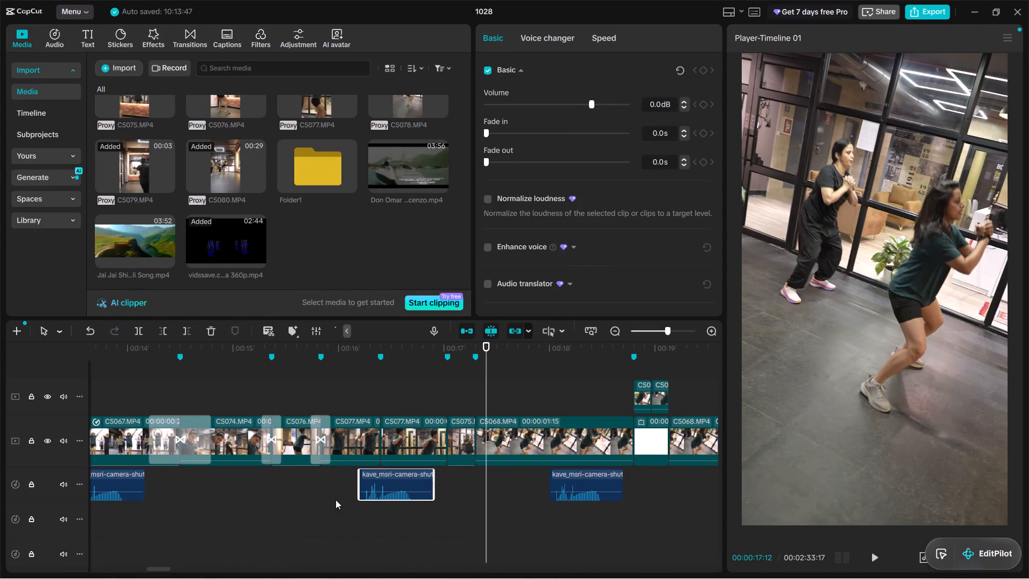
pyautogui.click(335, 500)
pyautogui.press('space')
# Move the last kave_msri-camera-shutter sound later so its first hit meets the white clip's marker just before 00:19.
pyautogui.keyDown('alt'); pyautogui.scroll(-2, 369, 504); pyautogui.keyUp('alt')
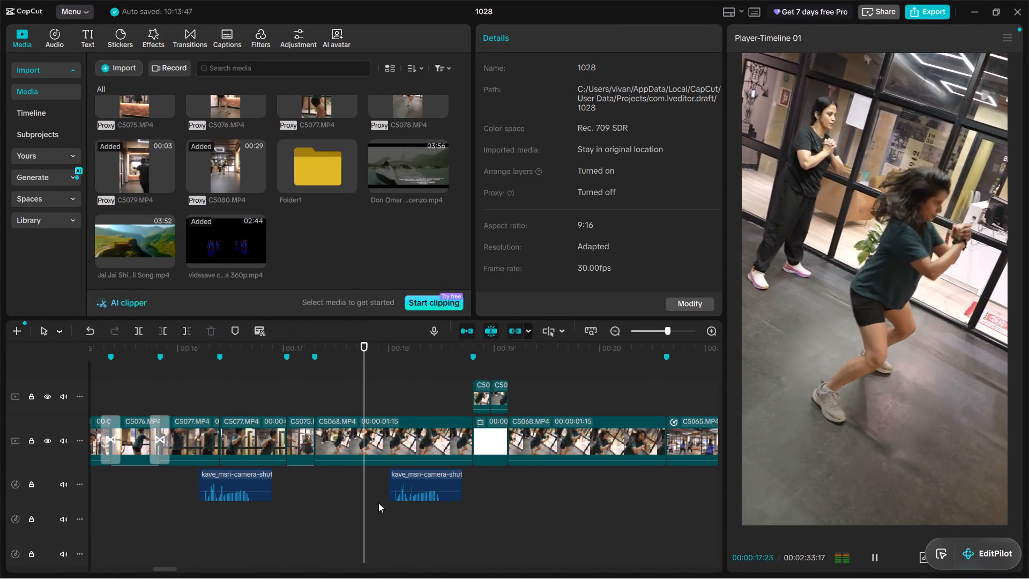
pyautogui.press('space')
pyautogui.moveTo(404, 486); pyautogui.dragTo(467, 485)
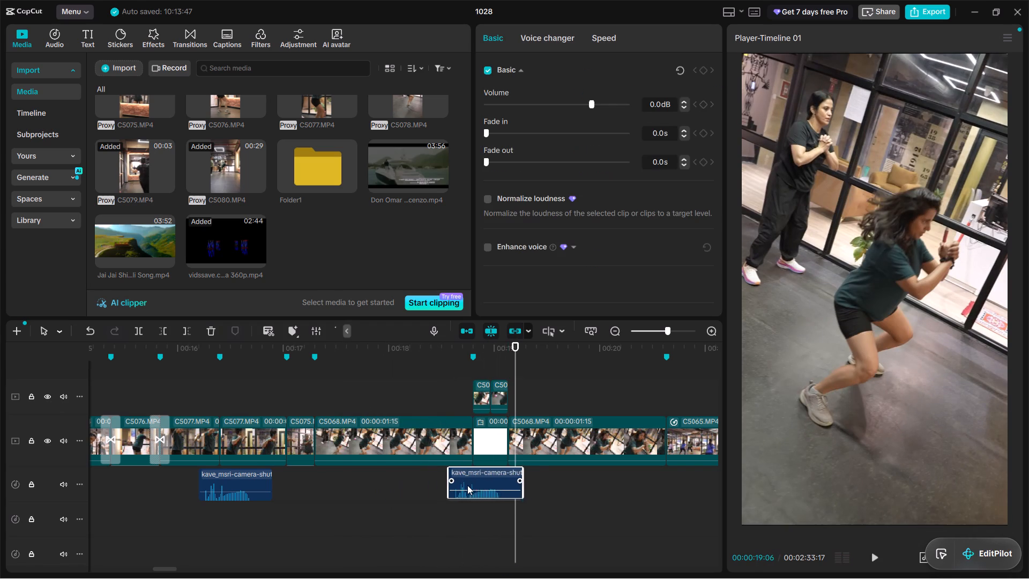
pyautogui.moveTo(467, 485); pyautogui.dragTo(479, 484)
# Play from before the white clip near 00:19 to past 00:25, checking the remaining cuts and sounds against the markers.
pyautogui.click(428, 497)
pyautogui.press('space')
pyautogui.keyDown('alt'); pyautogui.scroll(-2, 428, 497); pyautogui.keyUp('alt')
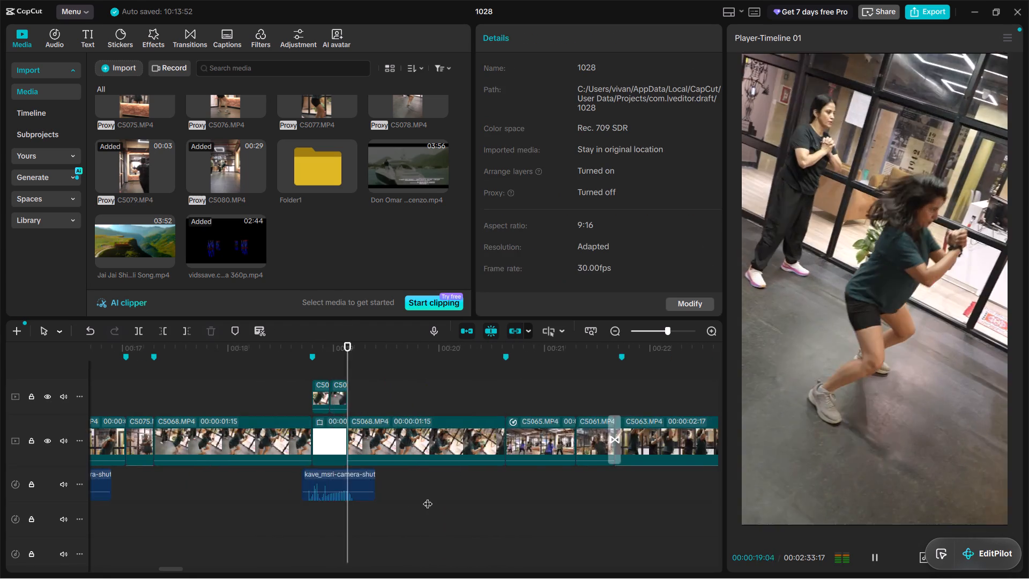
pyautogui.keyDown('alt'); pyautogui.scroll(2, 428, 497); pyautogui.keyUp('alt')
pyautogui.keyDown('alt'); pyautogui.scroll(-5, 428, 497); pyautogui.keyUp('alt')
pyautogui.keyDown('alt'); pyautogui.scroll(3, 428, 497); pyautogui.keyUp('alt')
pyautogui.keyDown('alt'); pyautogui.scroll(-3, 428, 497); pyautogui.keyUp('alt')
pyautogui.keyDown('ctrl'); pyautogui.scroll(-11, 430, 494); pyautogui.keyUp('ctrl')
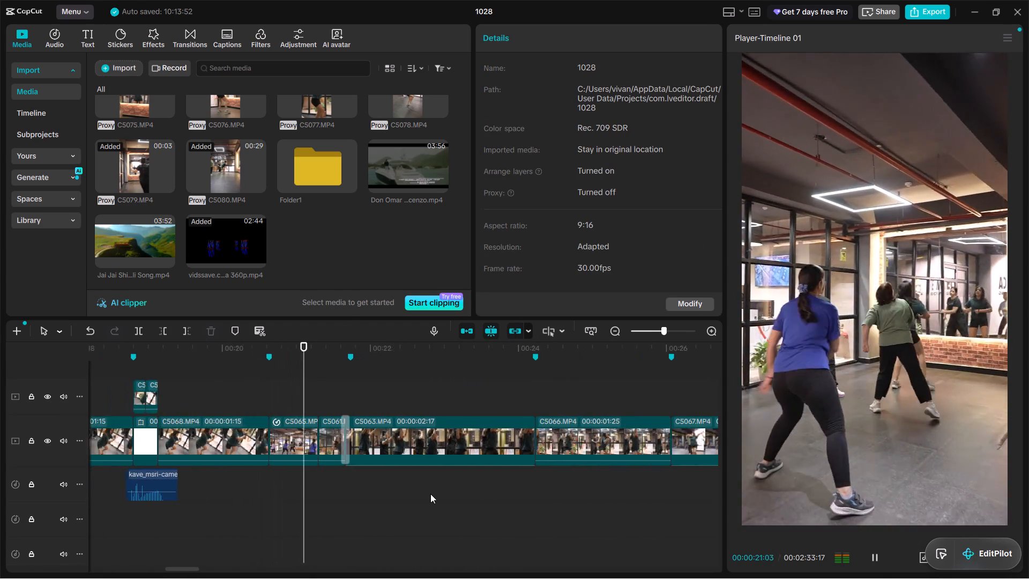
pyautogui.keyDown('ctrl'); pyautogui.scroll(-15, 430, 494); pyautogui.keyUp('ctrl')
pyautogui.scroll(-7, 403, 493)
pyautogui.scroll(4, 398, 493)
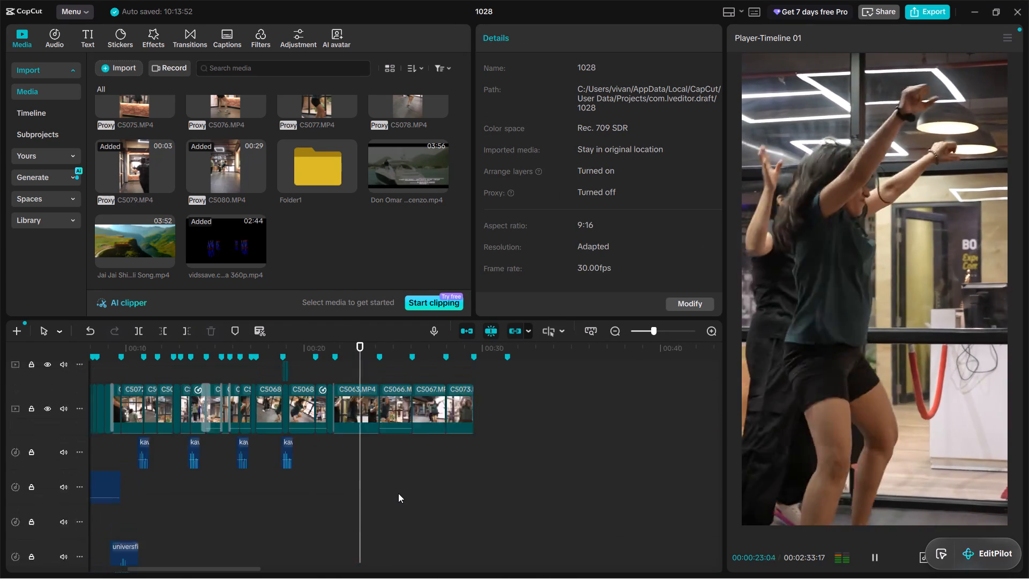
pyautogui.scroll(2, 398, 493)
pyautogui.scroll(-5, 398, 493)
pyautogui.scroll(8, 396, 492)
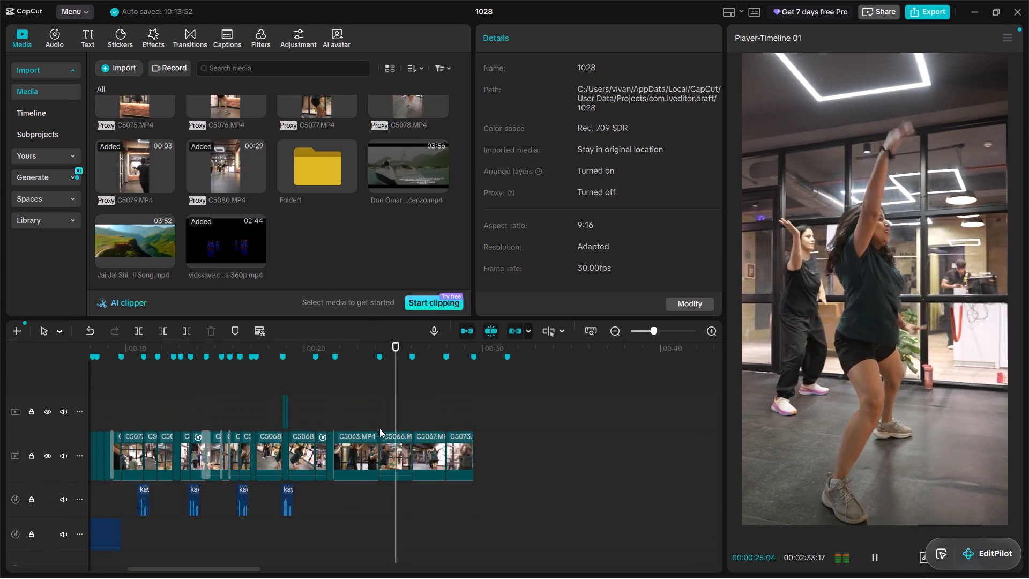
# Park at the C5066.MP4 cut at 00:00:24:07 and open the effects library, then the transitions library.
pyautogui.click(379, 427)
pyautogui.click(152, 29)
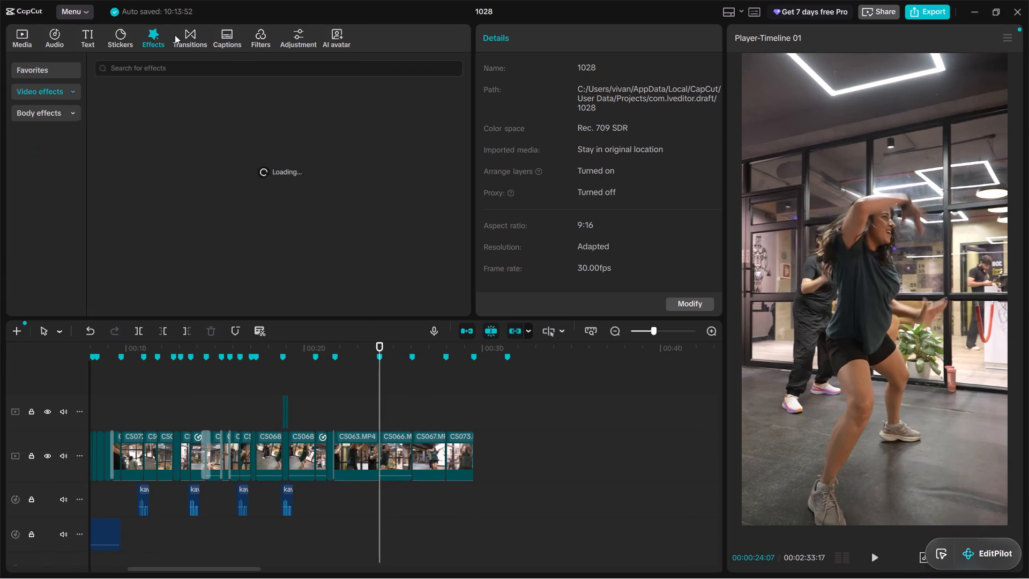
pyautogui.click(199, 38)
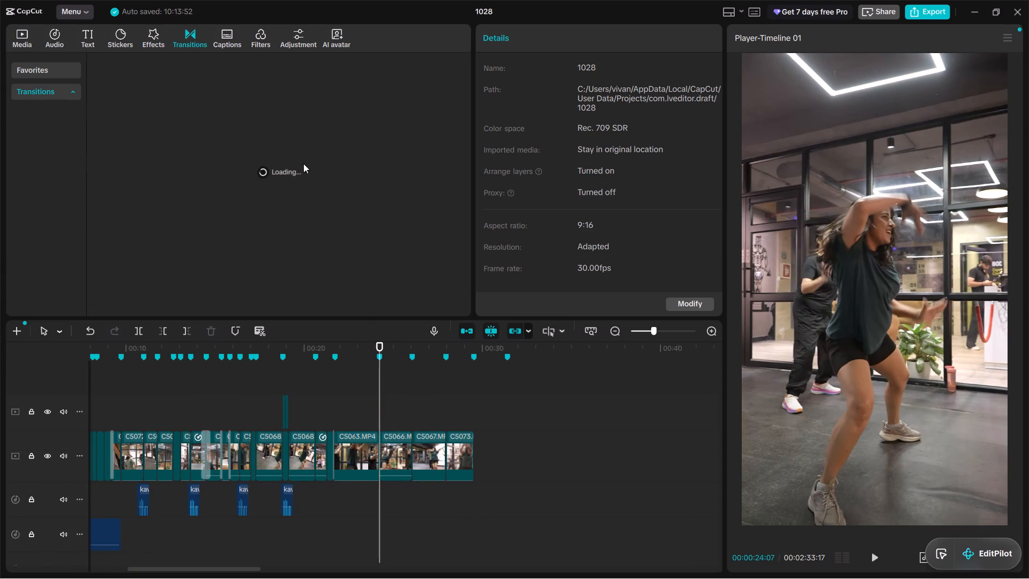
pyautogui.keyDown('ctrl'); pyautogui.scroll(9, 434, 433); pyautogui.keyUp('ctrl')
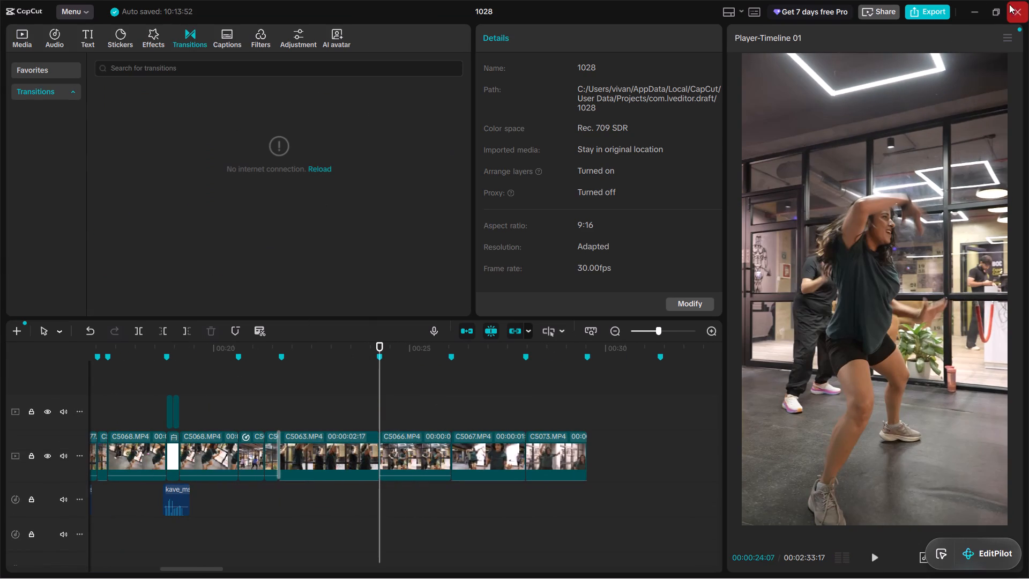